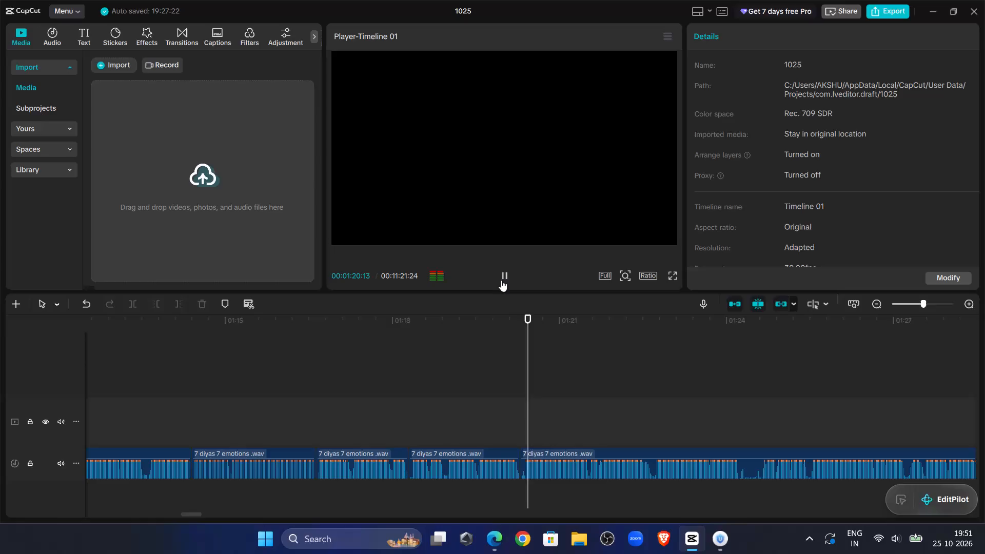
Split the 7 diyas 7 emotions .wav clip in the pause at 00:01:22:12.
left_click_drag(195, 512, 201, 514)
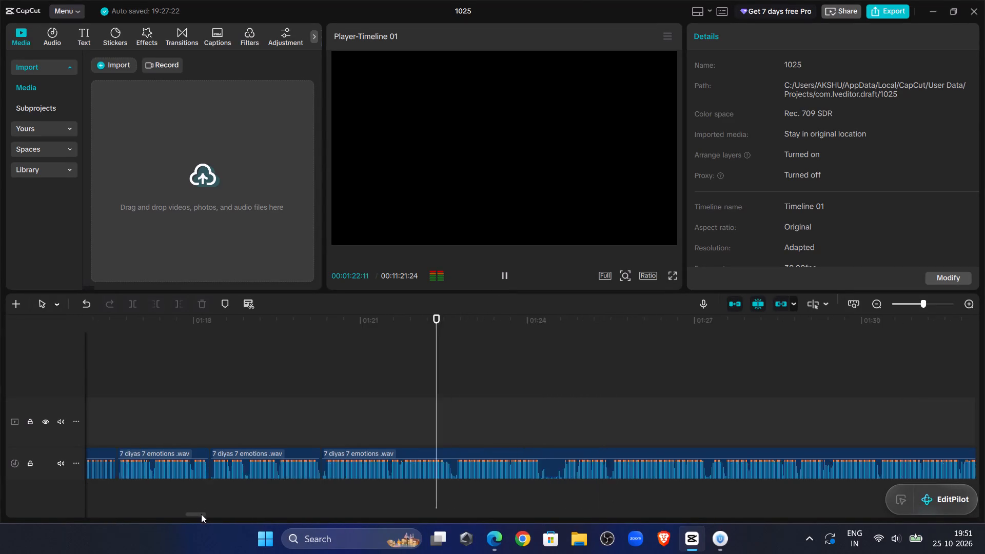
left_click_drag(201, 514, 201, 515)
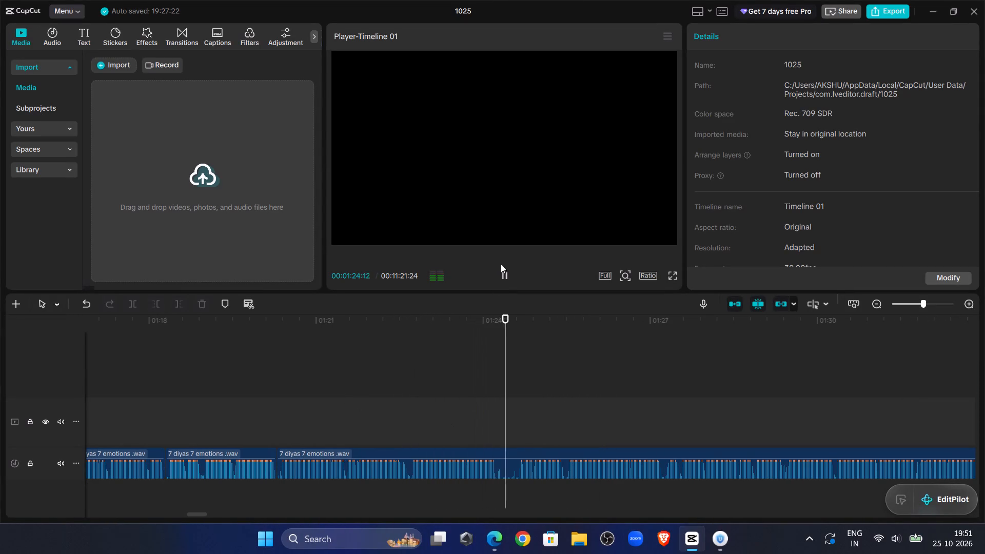
left_click(345, 393)
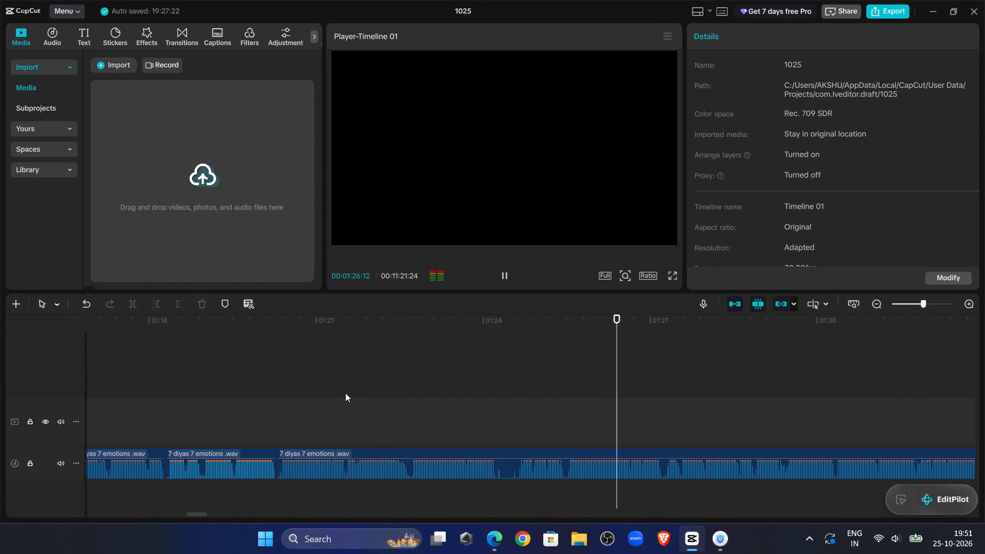
left_click(498, 274)
left_click(498, 274)
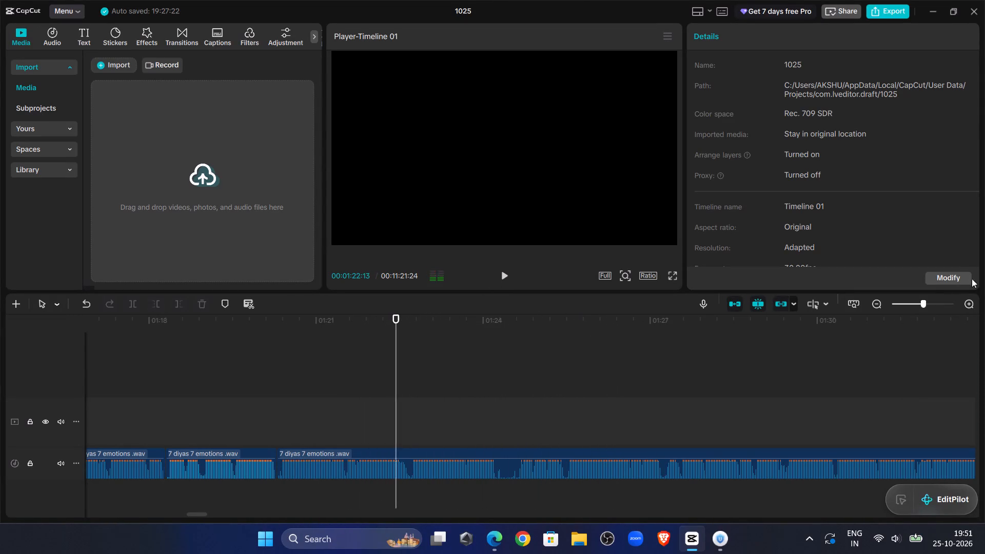
left_click(936, 302)
left_click(386, 414)
left_click(383, 413)
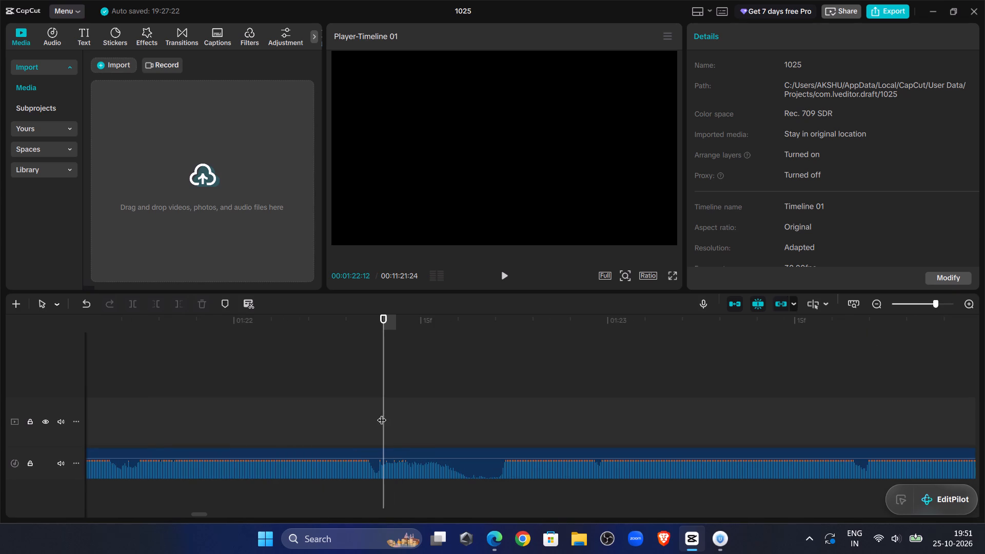
left_click(378, 414)
left_click(376, 422)
left_click(378, 434)
left_click(379, 445)
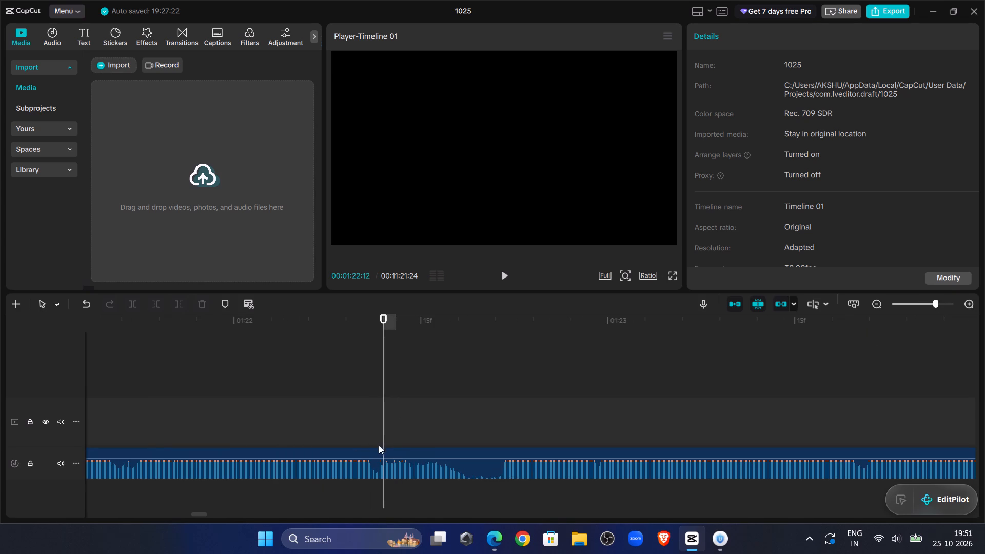
left_click(381, 457)
left_click(134, 307)
Remove the new clip's beginning up to 00:01:22:20, close the gap to the preceding clip and play back the join.
left_click(502, 274)
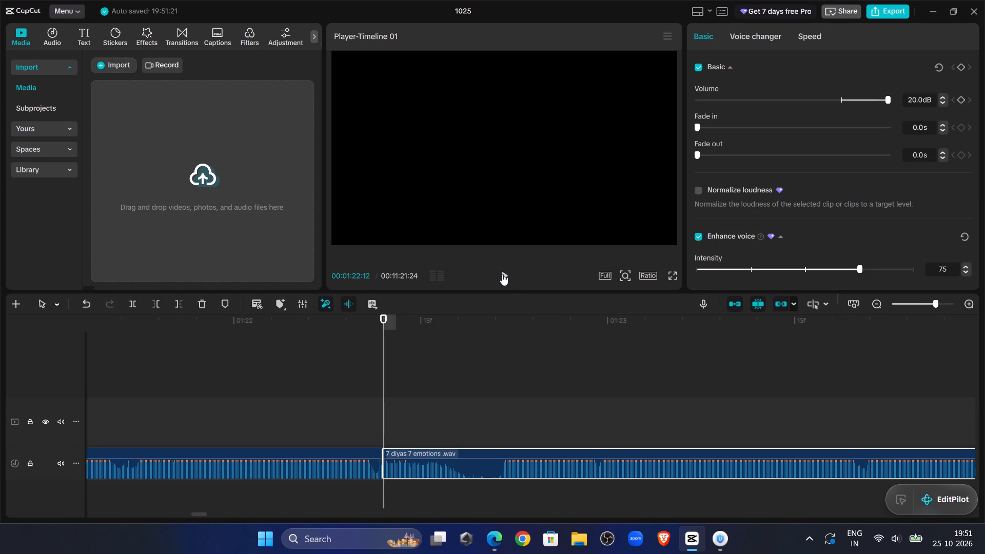
left_click(502, 274)
left_click(486, 387)
left_click(487, 457)
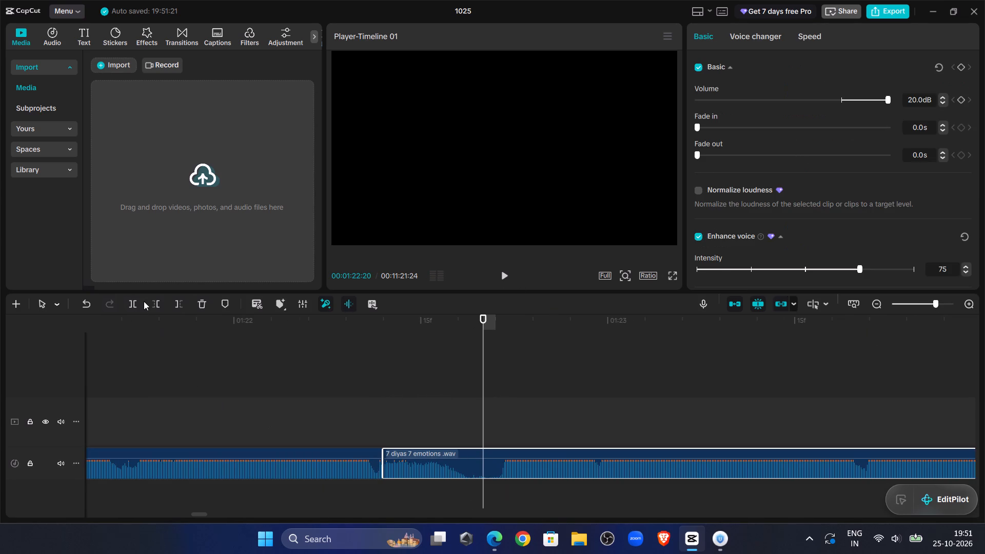
left_click(151, 303)
left_click_drag(511, 449, 410, 457)
left_click(340, 384)
left_click(495, 281)
left_click(506, 280)
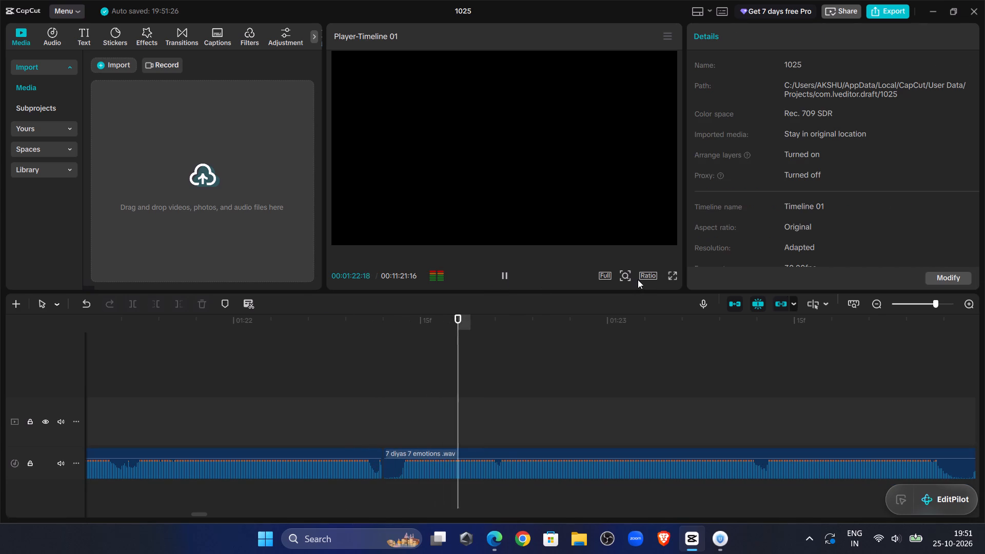
Set the project's aspect ratio to 9:16.
left_click(638, 278)
left_click(642, 278)
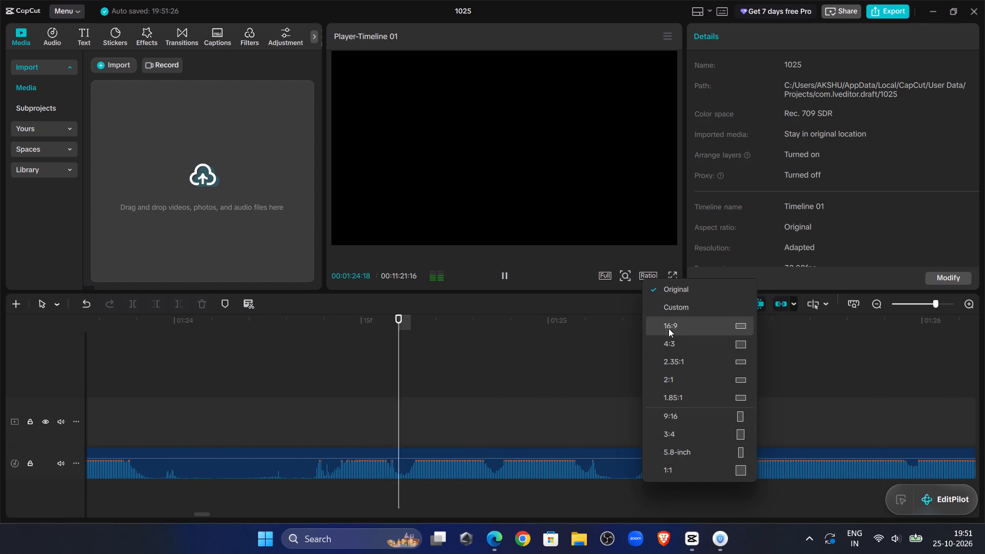
left_click(669, 409)
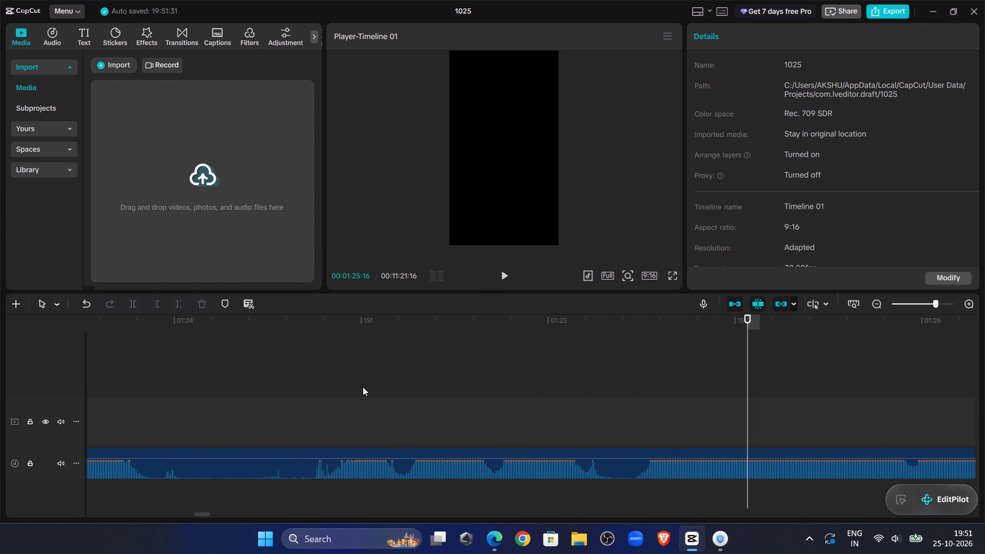
Replay the narration from around 00:01:23 and split the audio clip at 00:01:23:29, at the start of the quiet stretch.
left_click(363, 387)
left_click_drag(363, 387, 302, 392)
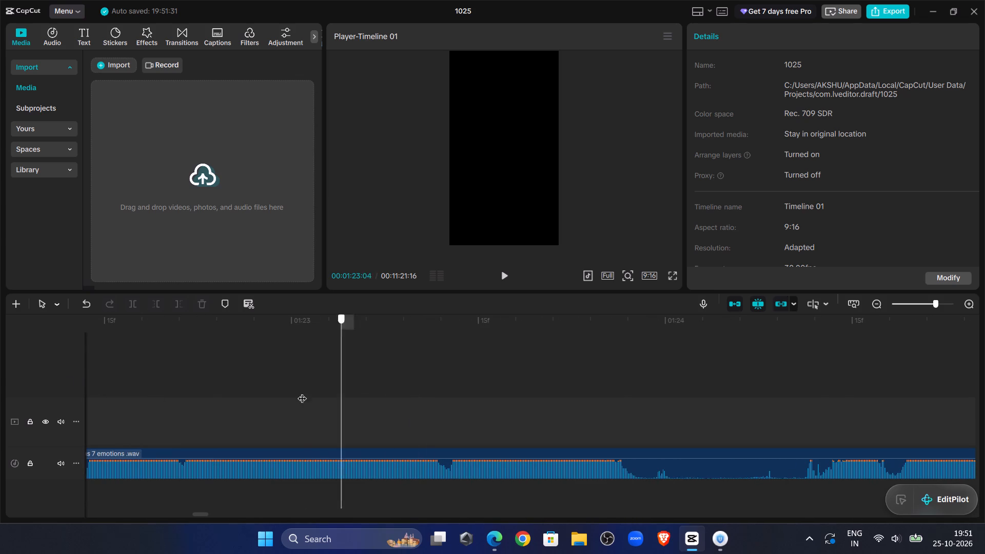
left_click_drag(302, 392, 301, 392)
left_click(513, 266)
left_click(508, 270)
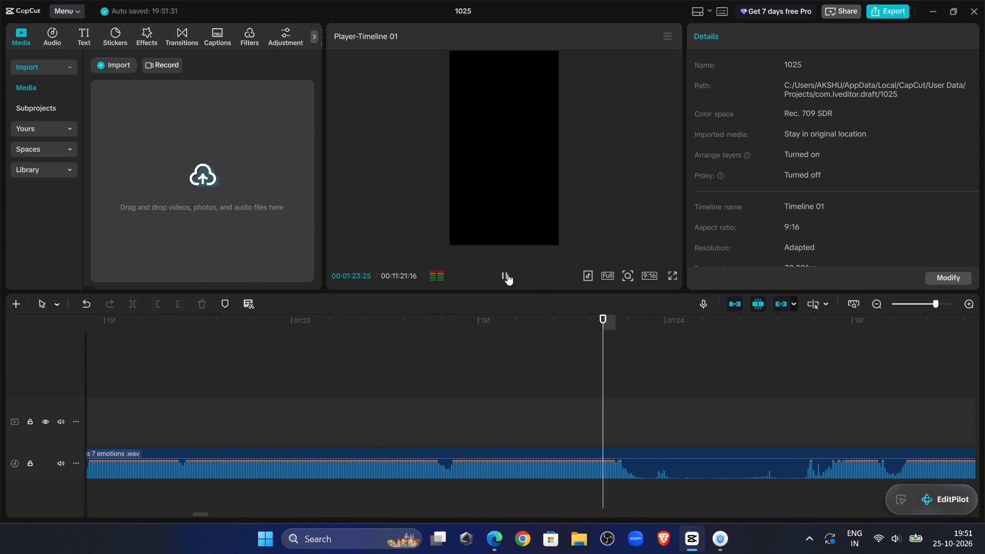
left_click(507, 274)
left_click(632, 415)
left_click(642, 416)
left_click(647, 424)
left_click(634, 461)
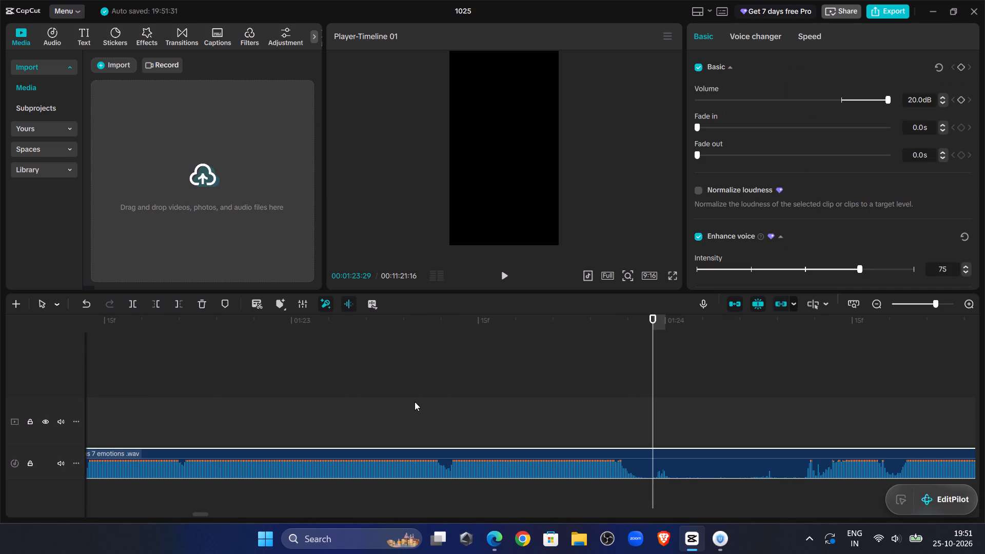
left_click(128, 300)
Remove the new clip's beginning up to 00:01:24:18 and move the clip back against the preceding one.
left_click(504, 276)
left_click(504, 276)
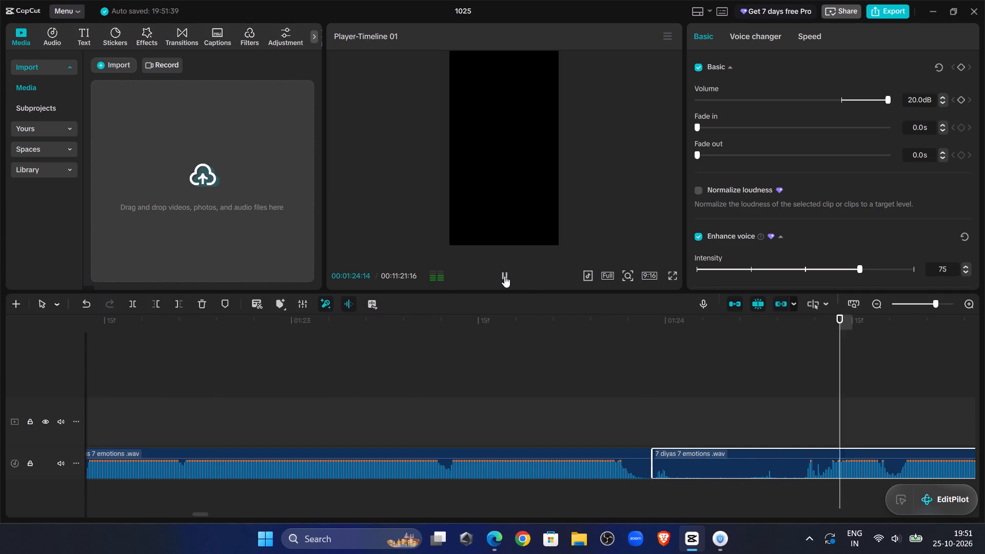
double_click(503, 276)
double_click(884, 400)
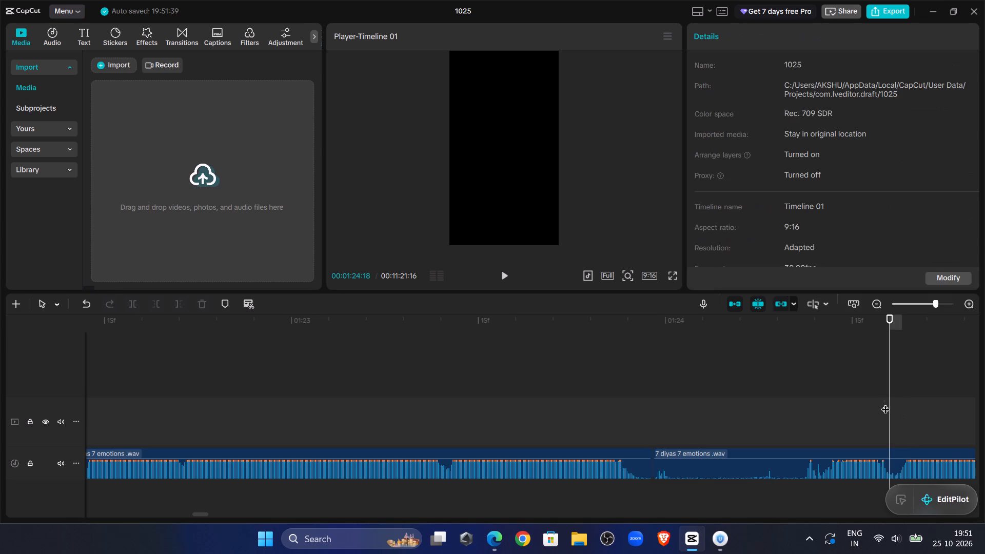
left_click(891, 467)
left_click(157, 305)
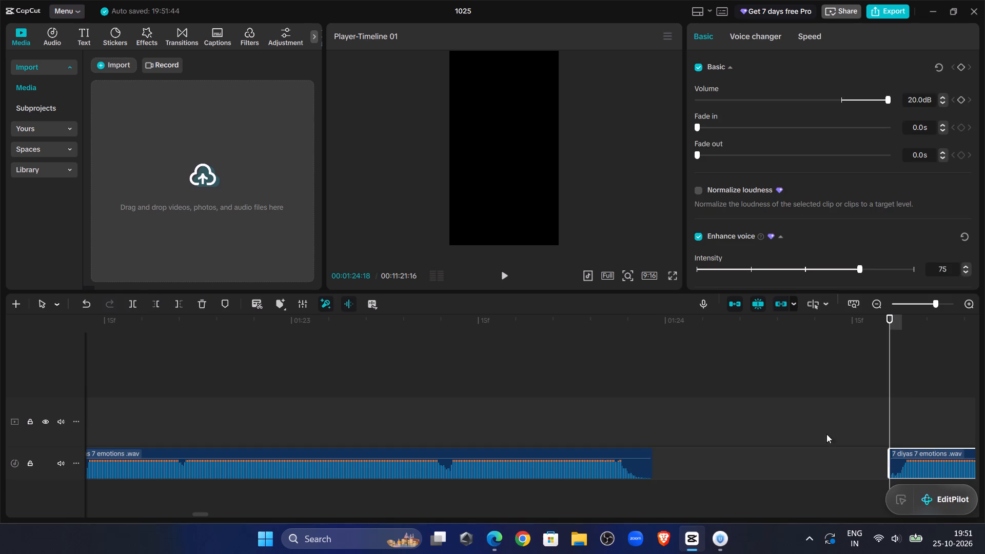
left_click_drag(904, 454, 665, 457)
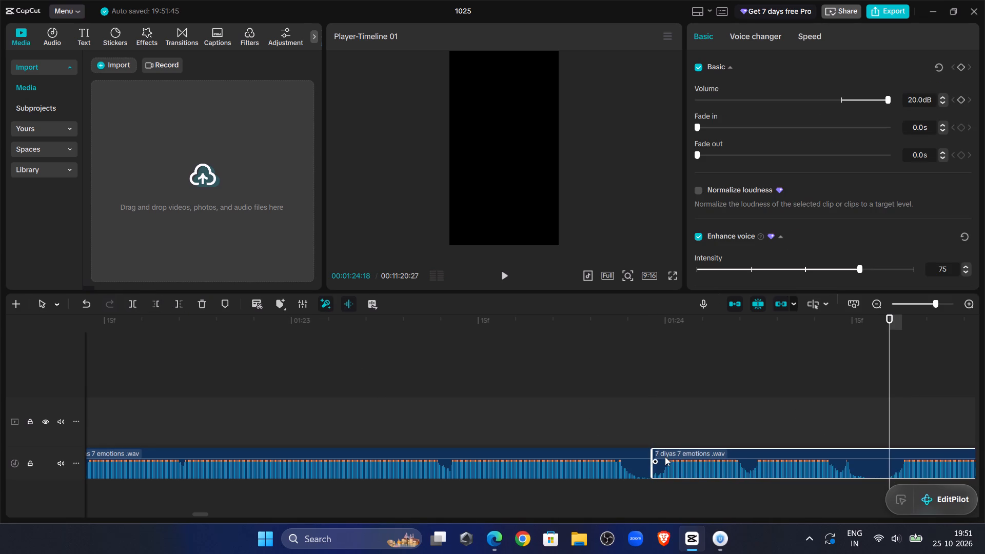
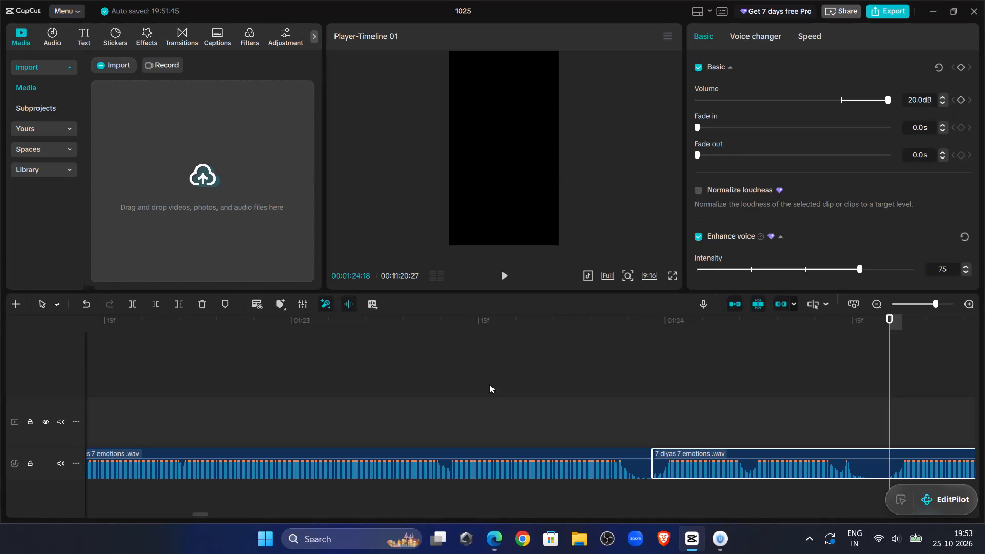
Play back the narration across the last join and split the audio clip at 00:01:26:09, where the quiet stretch begins.
left_click(499, 372)
left_click(505, 276)
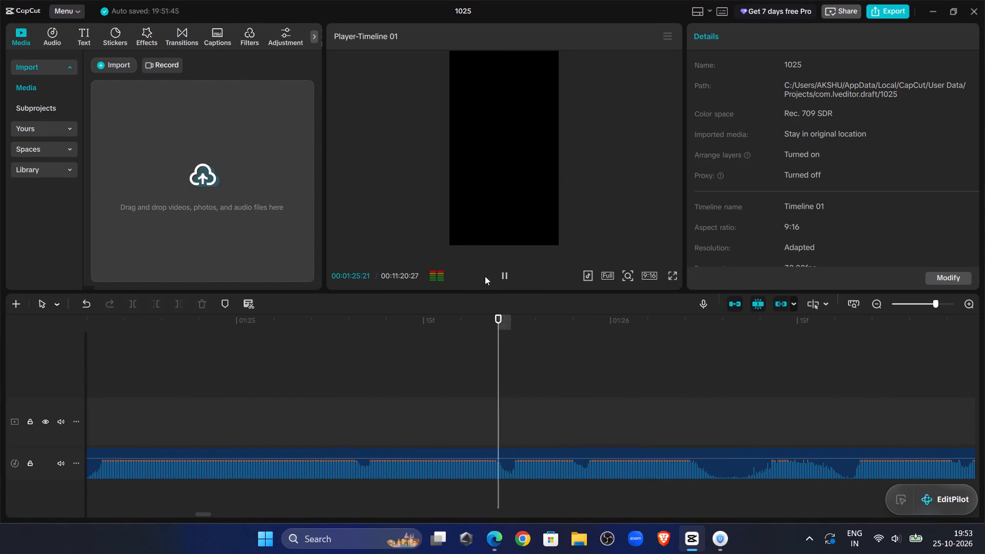
left_click(502, 272)
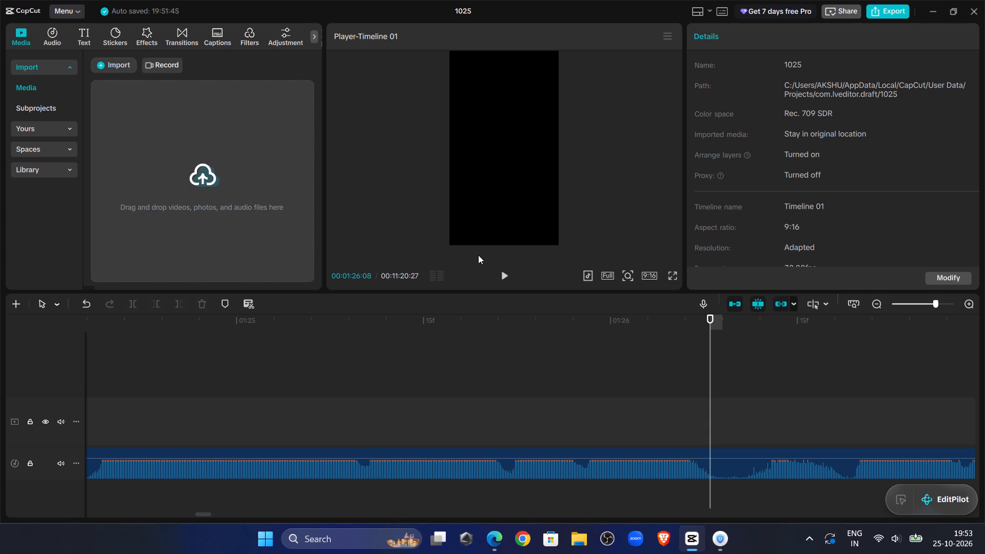
double_click(507, 270)
left_click(696, 383)
left_click_drag(696, 383, 717, 401)
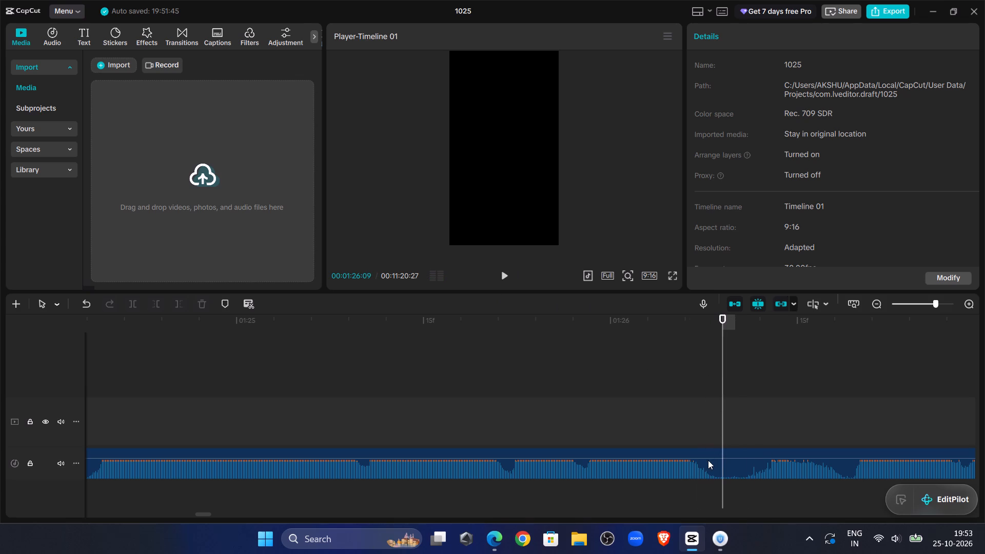
left_click(708, 460)
left_click(127, 300)
Remove the new clip's beginning up to 00:01:26:19 and move the clip back against the preceding one.
left_click(505, 270)
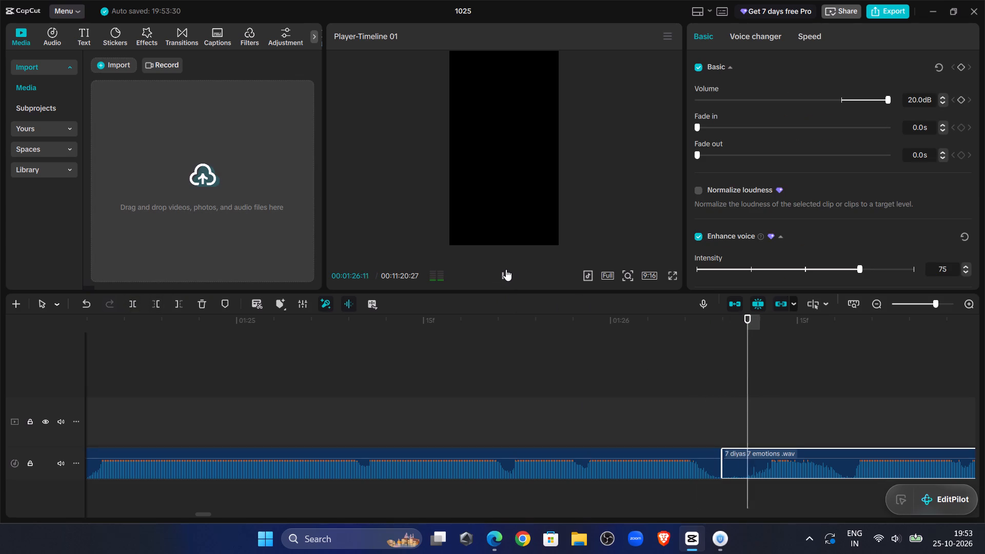
left_click(314, 391)
left_click_drag(314, 391, 123, 360)
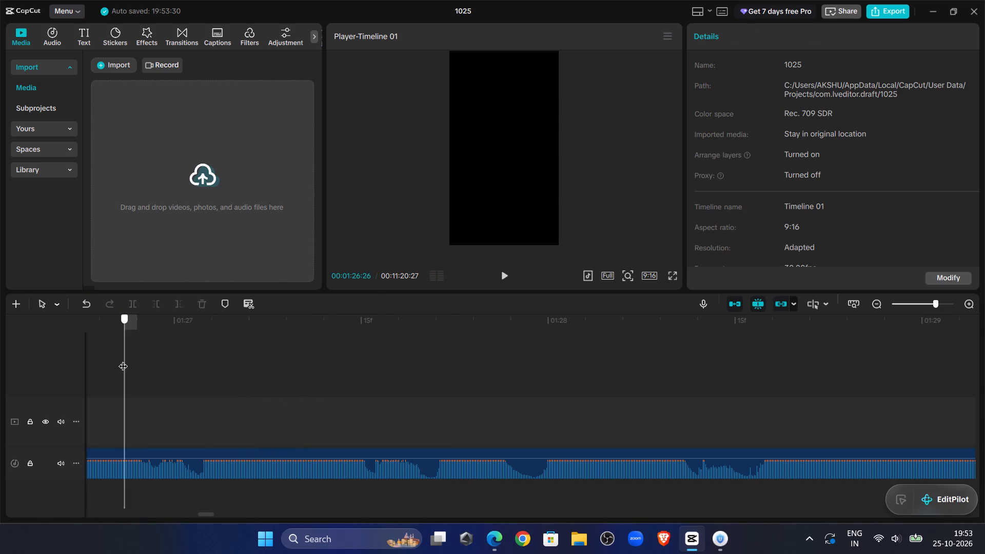
left_click_drag(123, 360, 349, 456)
left_click(356, 469)
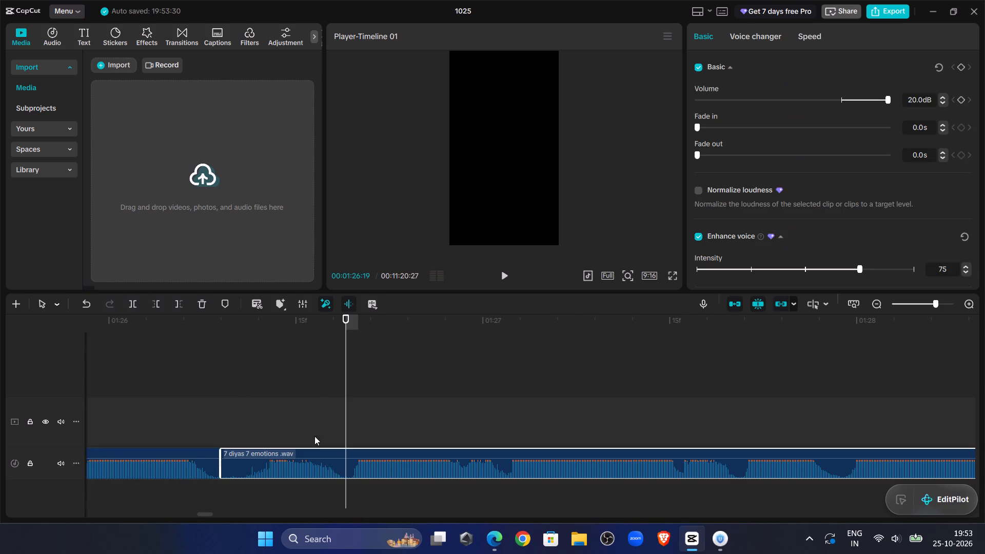
left_click(161, 299)
left_click_drag(375, 452, 282, 460)
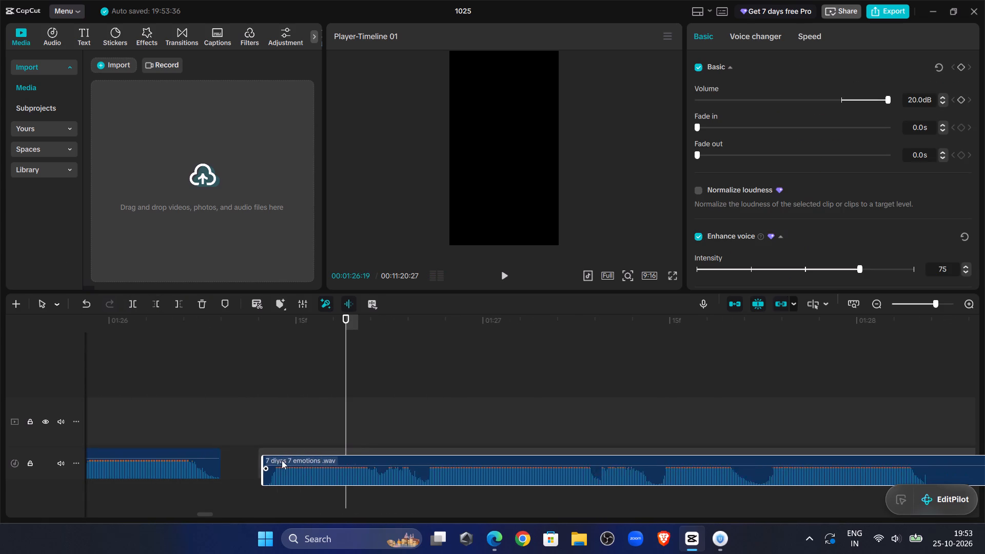
left_click_drag(282, 460, 249, 458)
Play back the new join and the narration after it, and split the audio clip at the dip at 00:01:27:06.
left_click(141, 377)
left_click(505, 269)
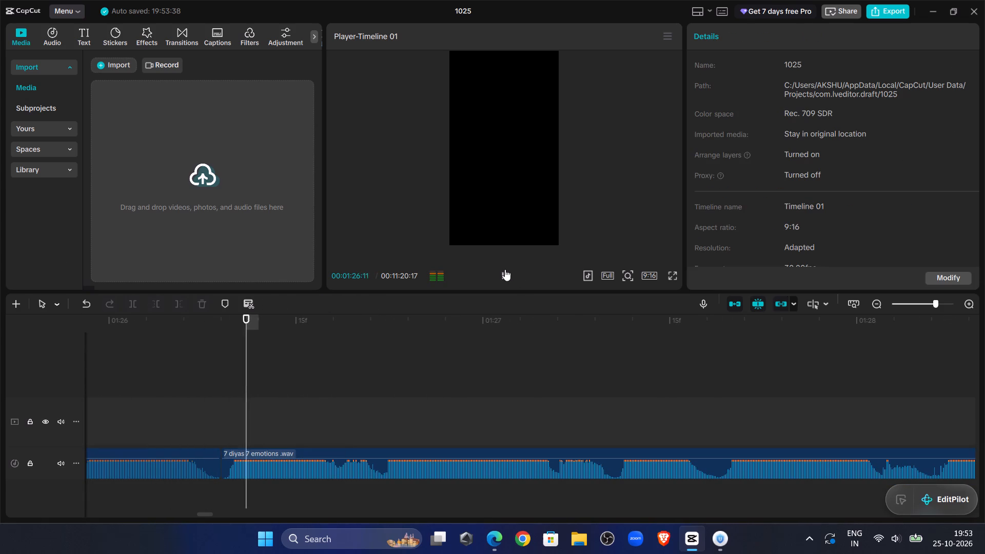
left_click(506, 267)
double_click(504, 272)
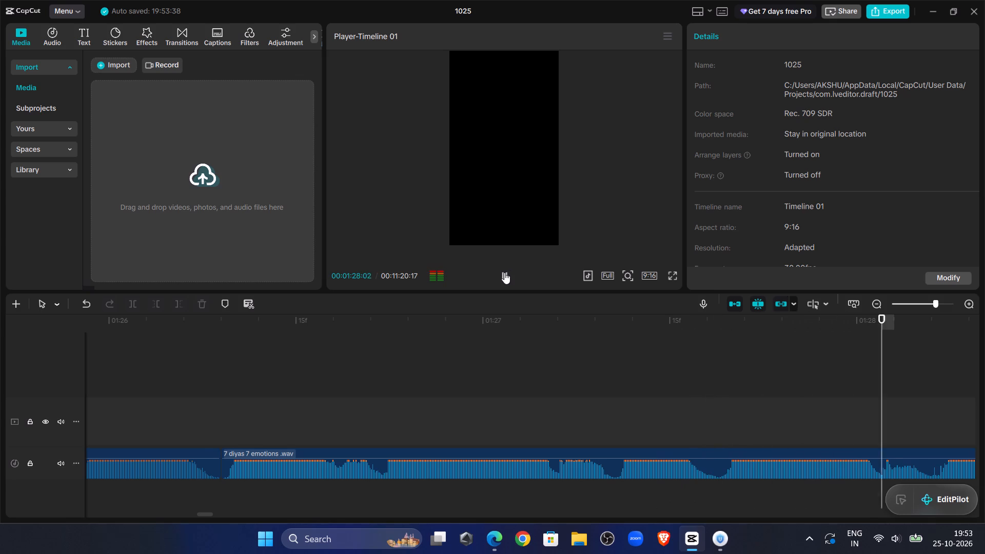
left_click(469, 321)
left_click(514, 280)
left_click(508, 276)
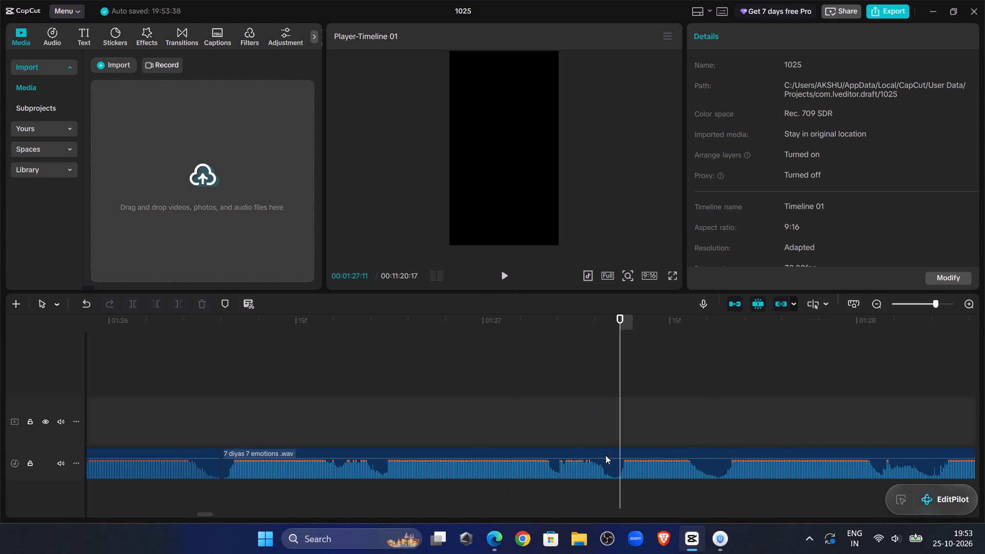
left_click(559, 392)
left_click(580, 461)
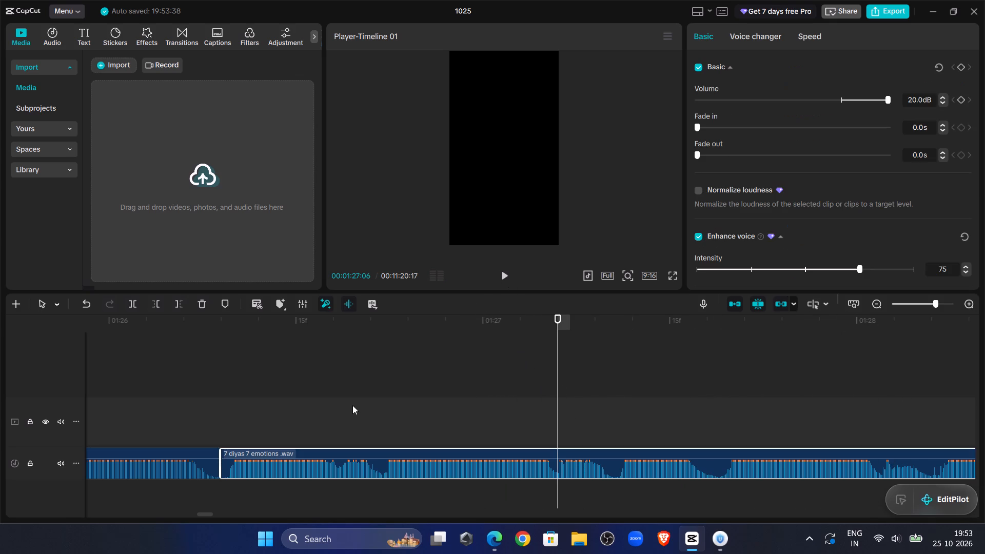
left_click(133, 307)
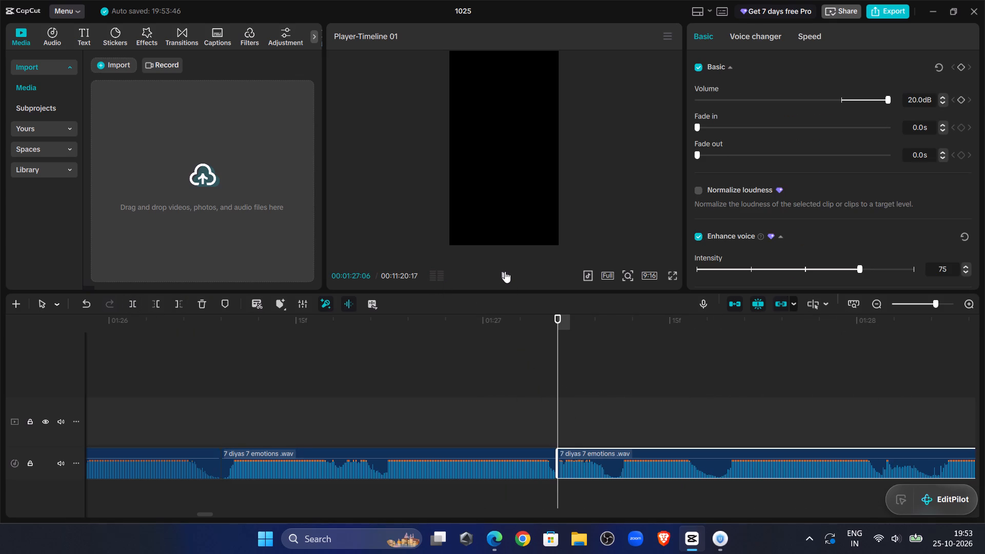
Remove the new clip's beginning up to 00:01:27:10 and close the gap to the preceding clip.
double_click(505, 271)
left_click(606, 401)
left_click(617, 466)
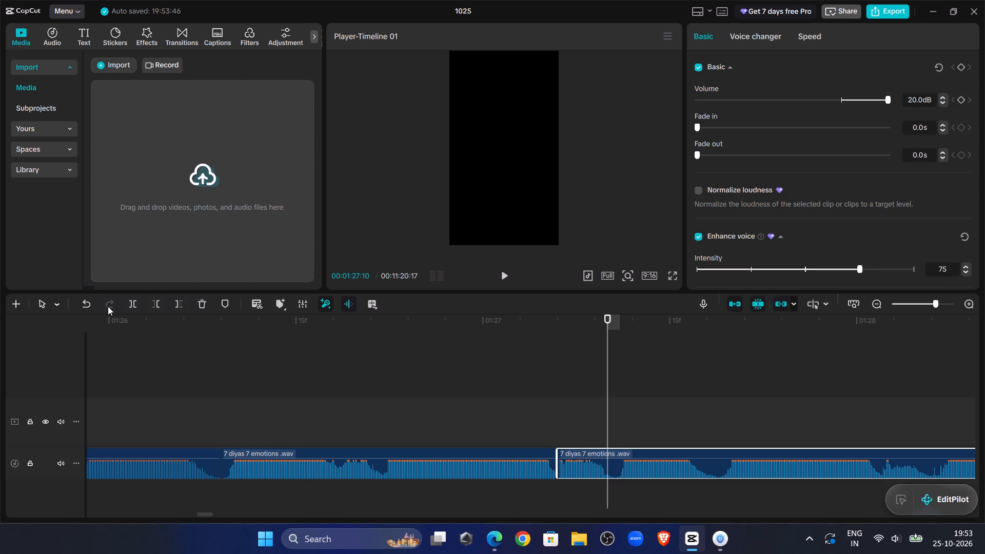
left_click(150, 305)
left_click_drag(621, 449, 571, 459)
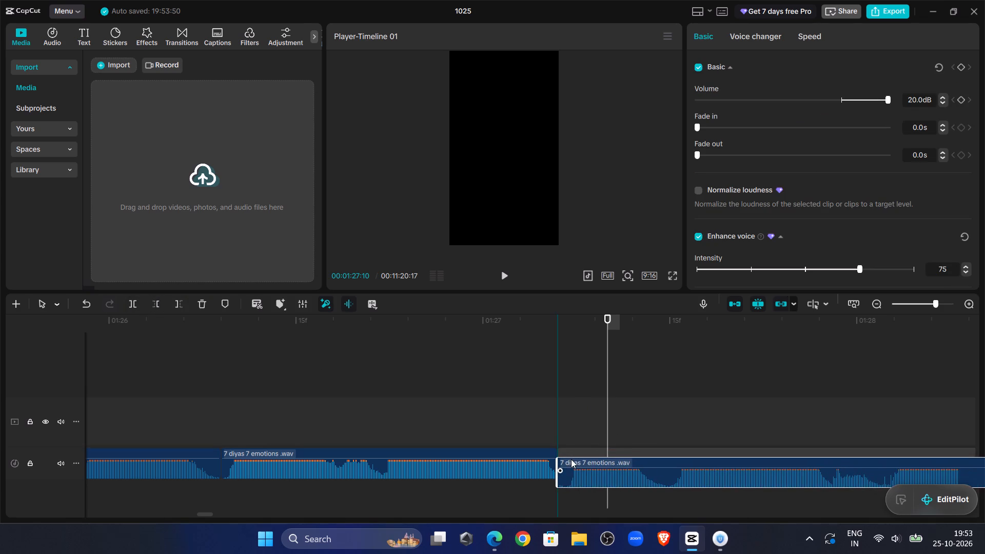
left_click_drag(571, 459, 570, 459)
Play back the join near 00:01:27:06 and split the audio clip at 00:01:27:28, where the following speech fades out.
left_click(497, 341)
left_click(502, 273)
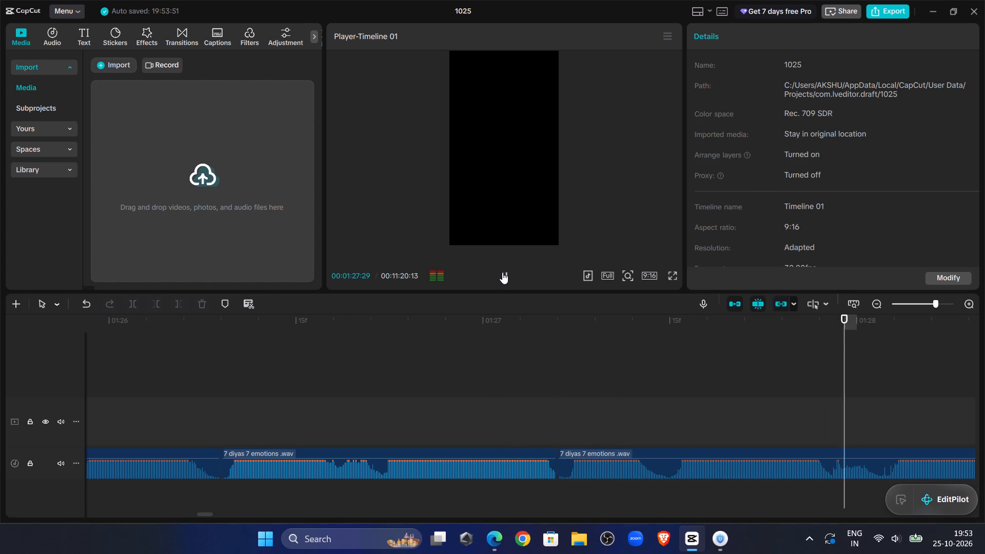
left_click(263, 364)
left_click_drag(263, 364, 96, 373)
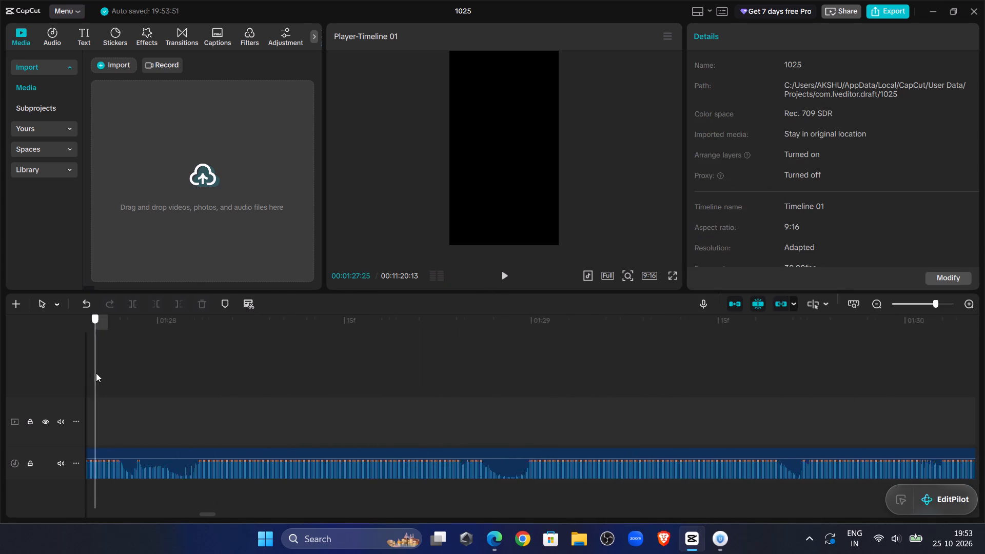
left_click_drag(96, 373, 260, 415)
left_click(269, 470)
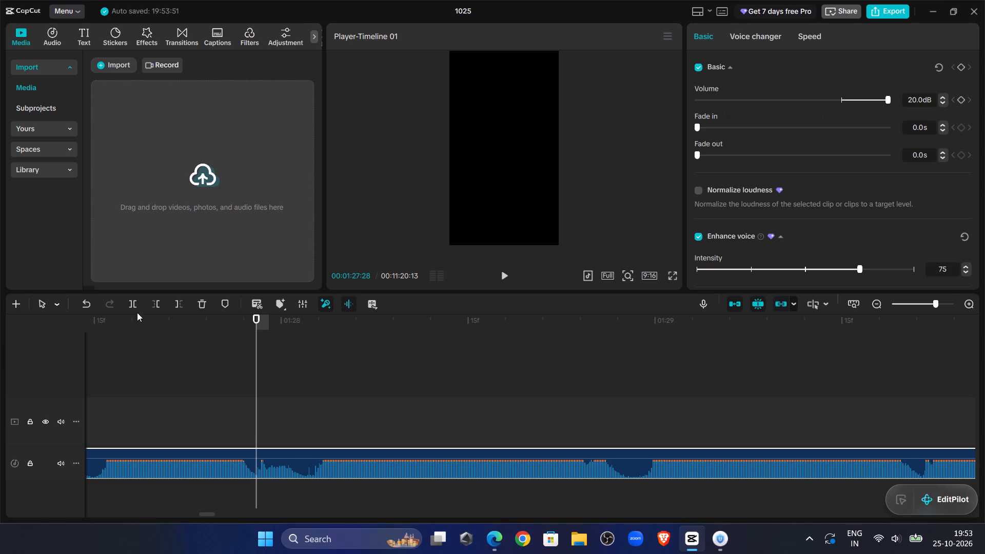
left_click(135, 304)
Remove the new clip's beginning up to 00:01:28:02 and move the clip back against the preceding one.
double_click(502, 268)
left_click(306, 407)
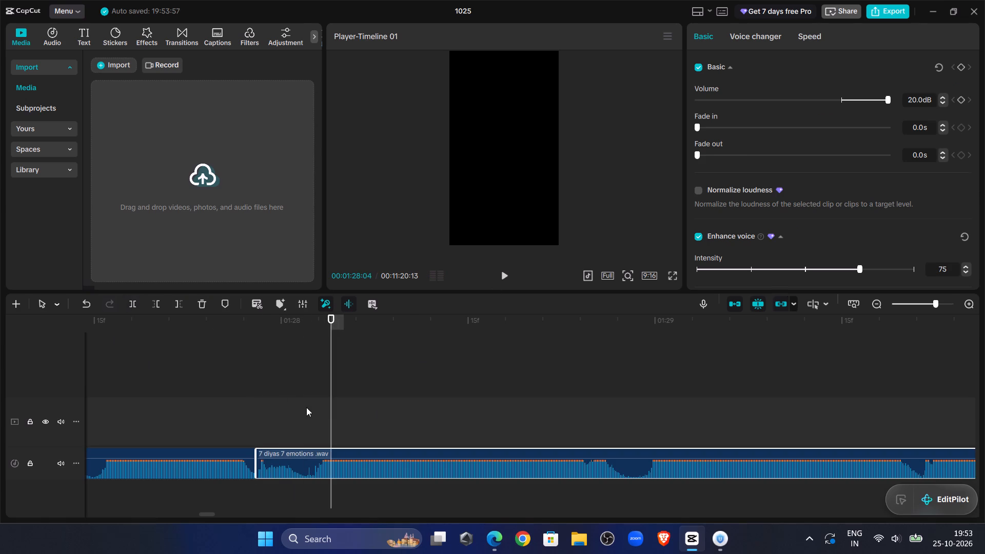
left_click(313, 461)
left_click(150, 302)
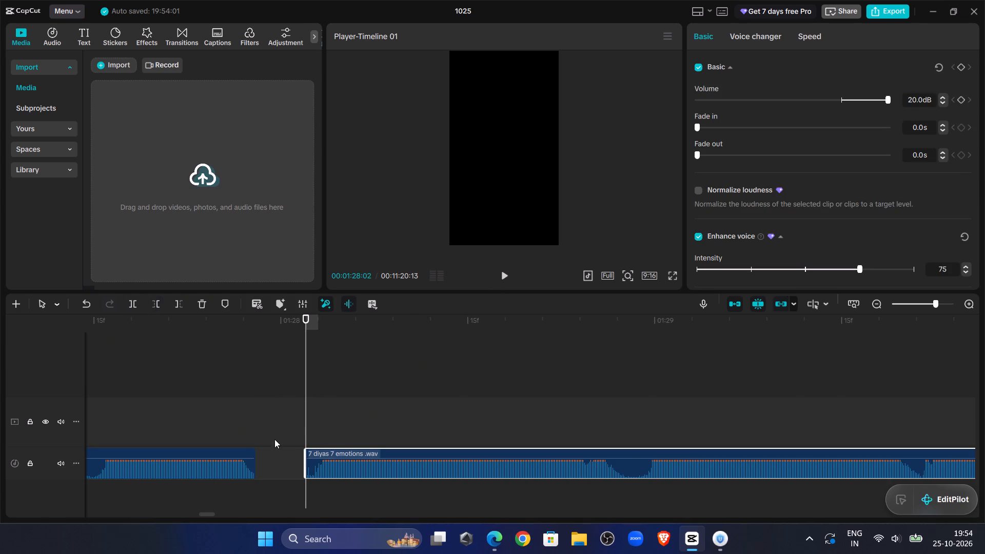
left_click_drag(329, 452, 278, 454)
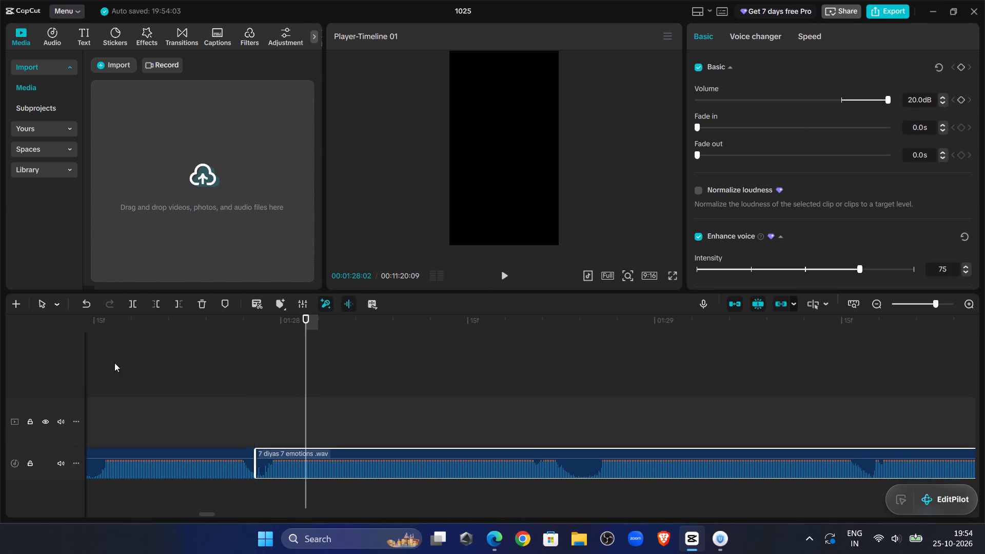
Play back the narration across the join near 00:01:28 and split the audio clip at 00:01:30:08, in the waveform dip.
left_click(114, 363)
left_click(501, 277)
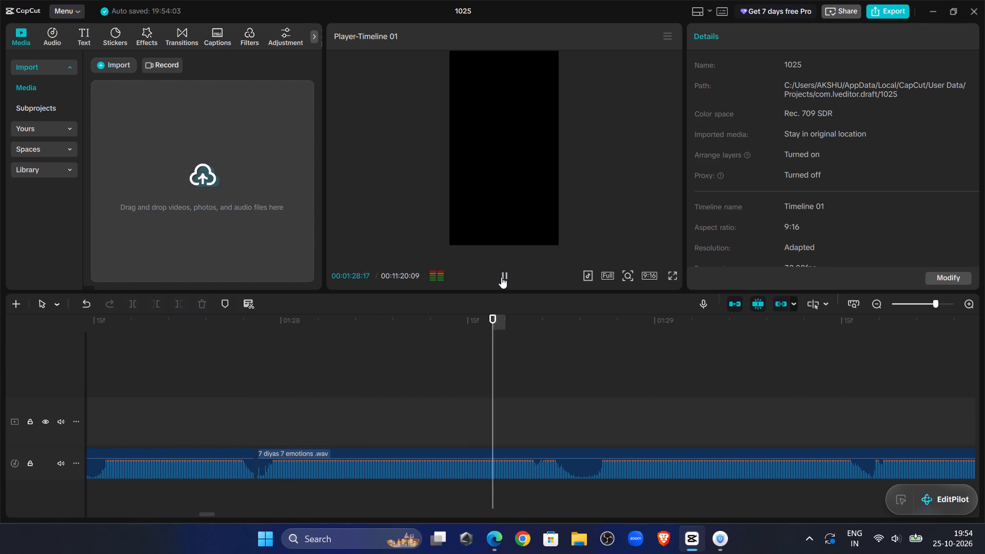
left_click(501, 277)
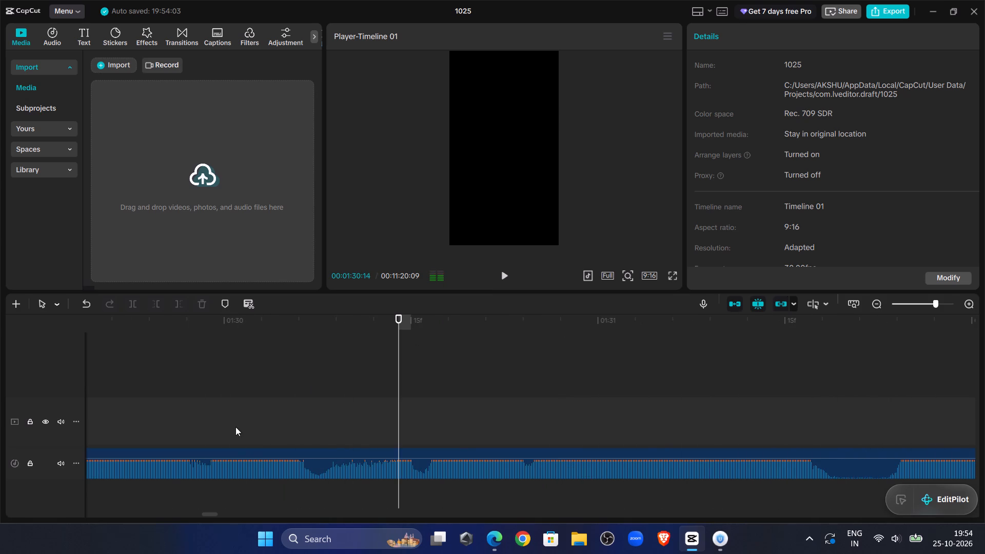
left_click(329, 372)
left_click(339, 460)
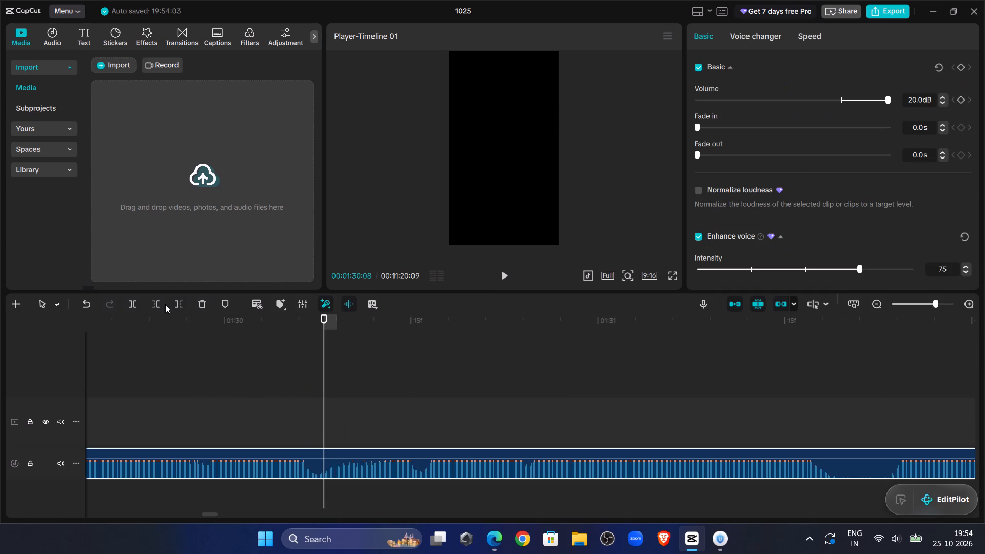
left_click(133, 296)
left_click(136, 301)
Remove the new clip's beginning up to 00:01:30:16 and close the gap to the preceding clip.
double_click(503, 273)
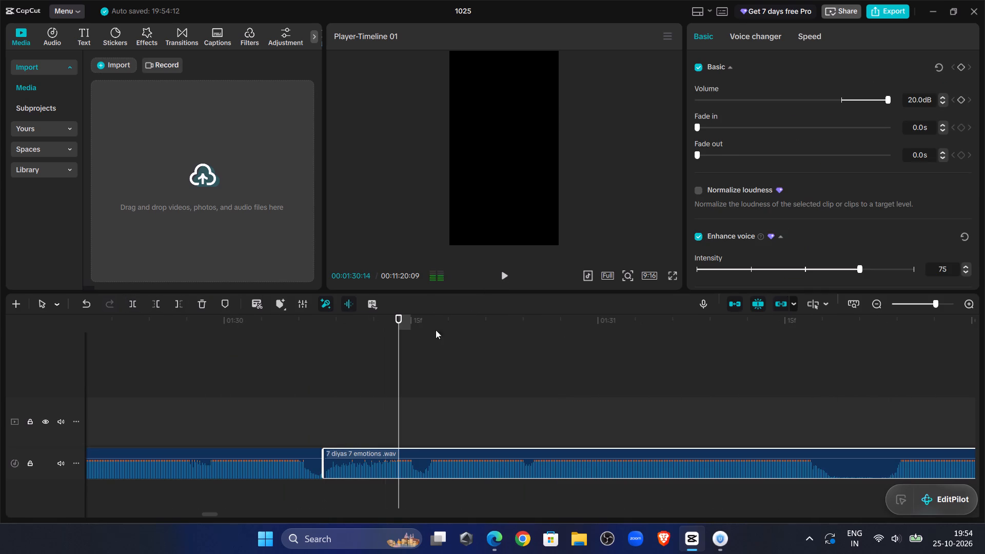
left_click(412, 428)
left_click(413, 428)
left_click(423, 435)
left_click(419, 465)
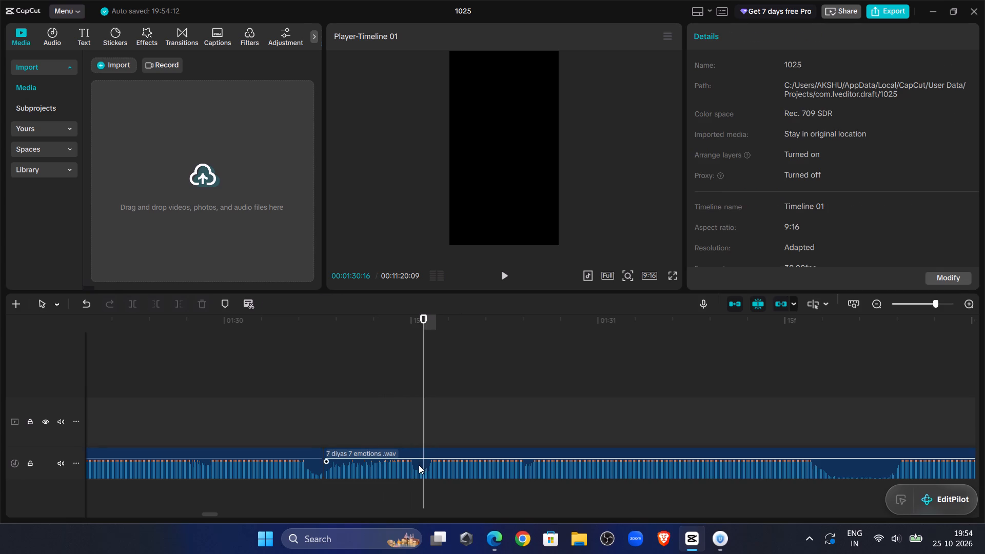
left_click(157, 303)
left_click_drag(494, 450, 412, 452)
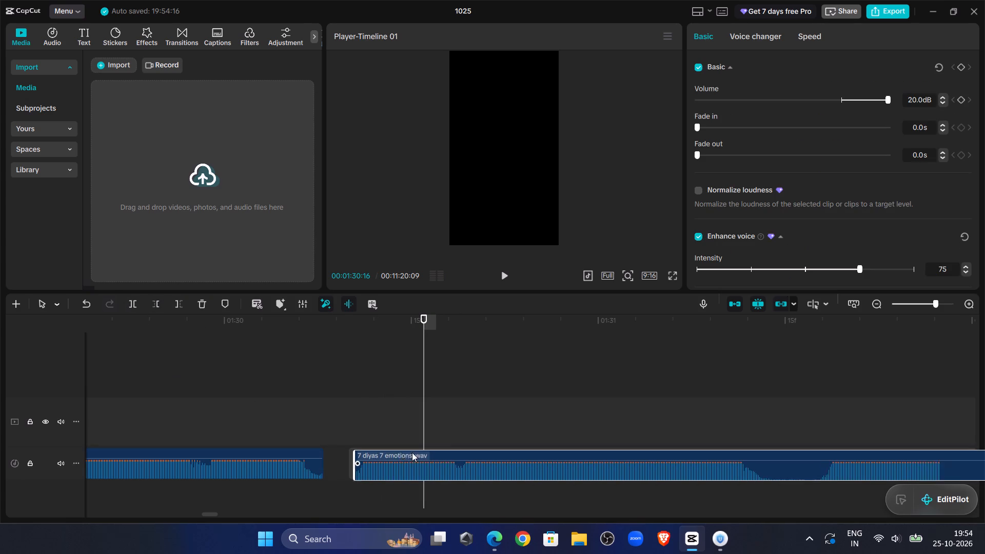
left_click_drag(412, 452, 396, 452)
Play back the join near 00:01:30:08 and split the audio clip at 00:01:31:11, at the start of the silent stretch.
left_click(246, 380)
left_click(506, 273)
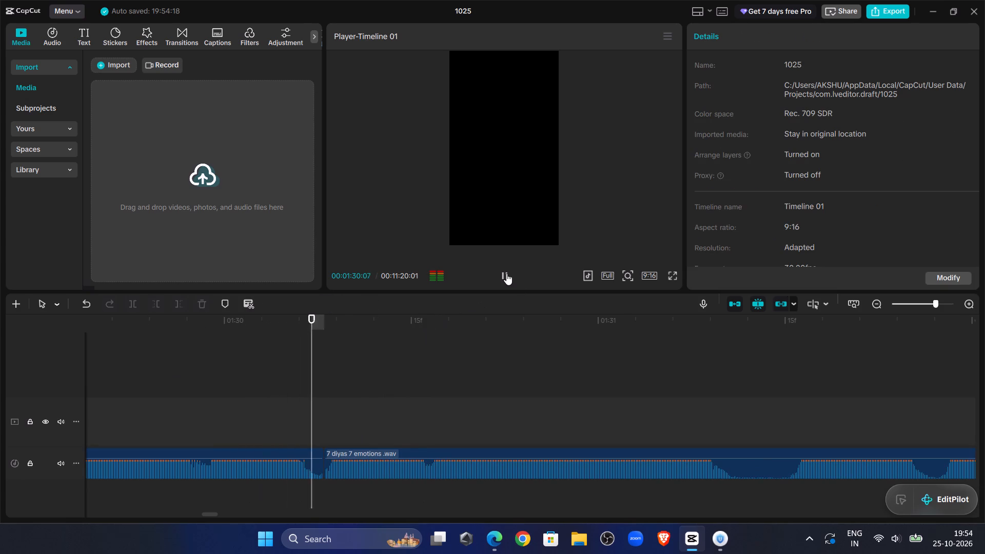
left_click(660, 405)
left_click_drag(661, 405, 750, 438)
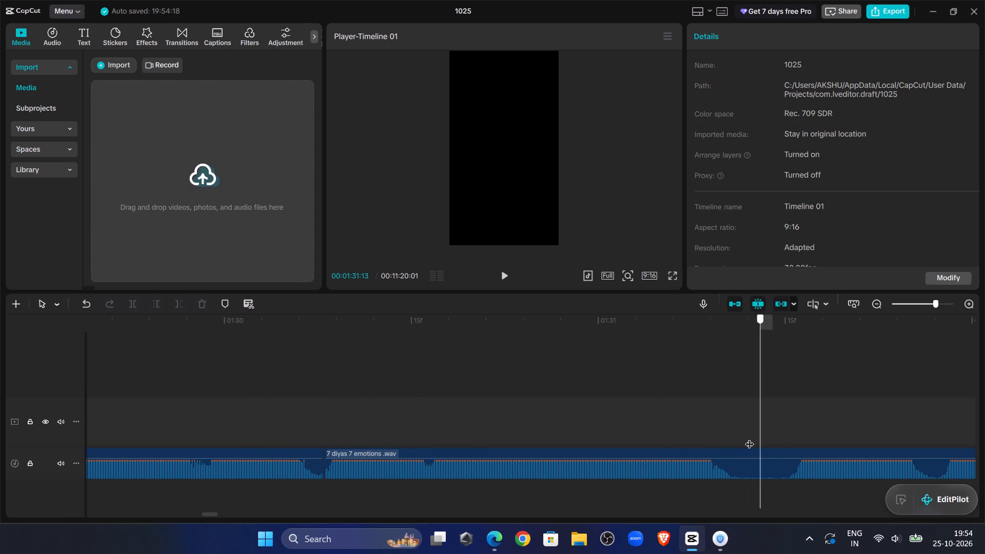
left_click_drag(750, 438, 737, 432)
left_click(733, 462)
left_click(126, 308)
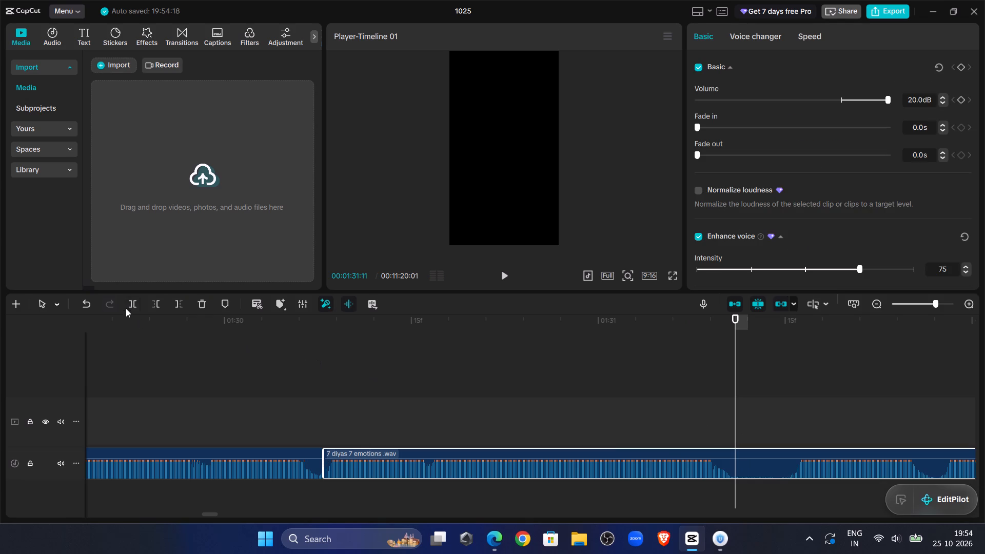
Remove the new clip's silent beginning up to 00:01:31:14 and move the clip back against the preceding one.
left_click(511, 267)
left_click(511, 271)
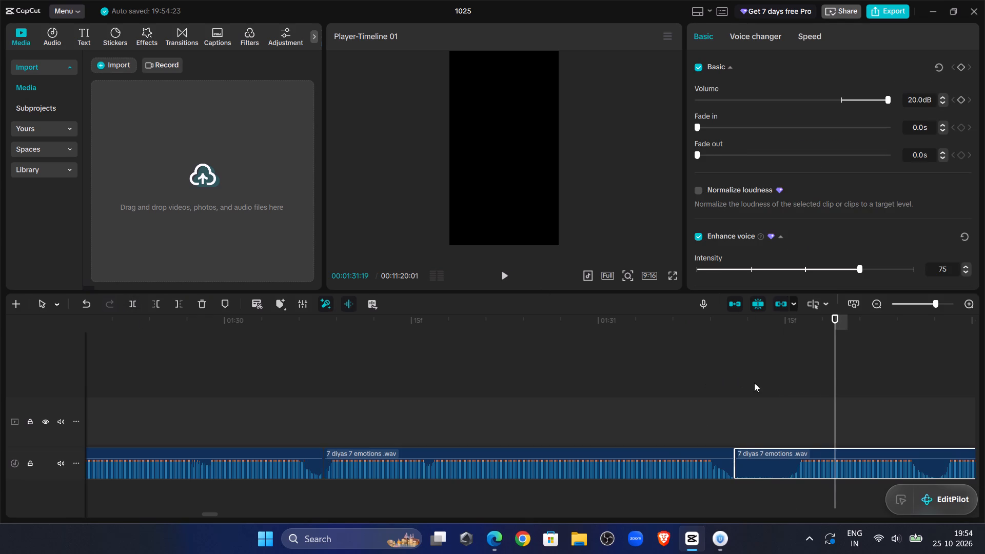
double_click(756, 385)
left_click(770, 397)
left_click(787, 461)
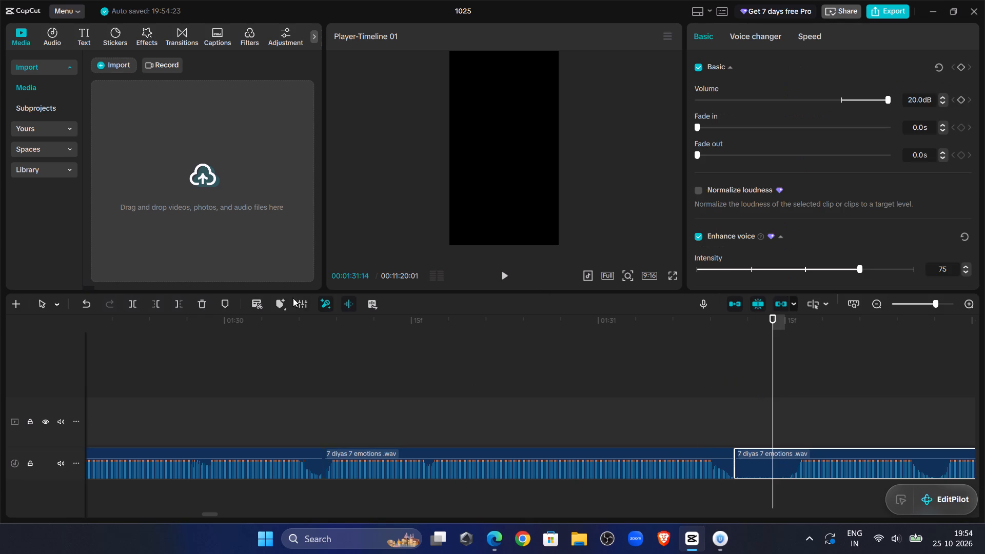
left_click(156, 303)
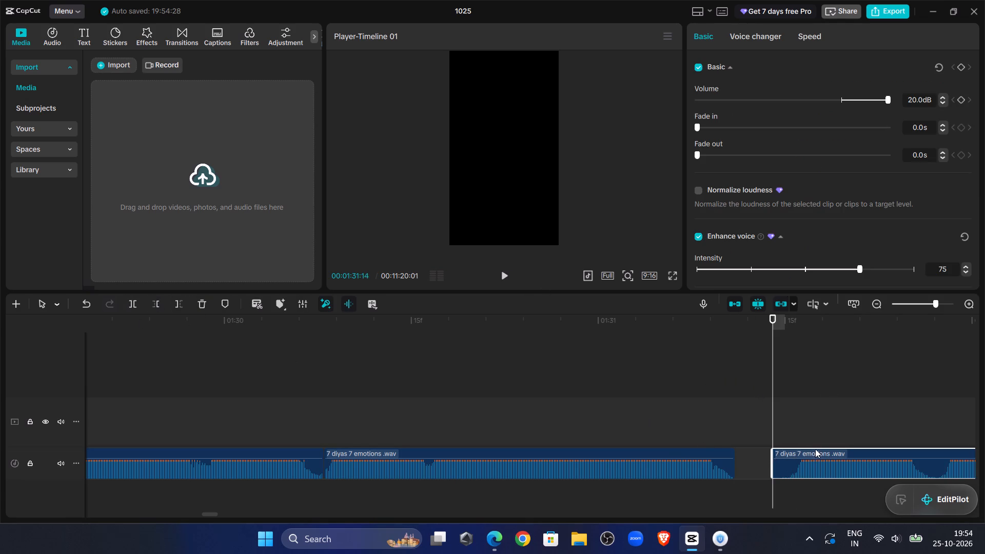
left_click_drag(816, 449, 775, 452)
left_click(652, 372)
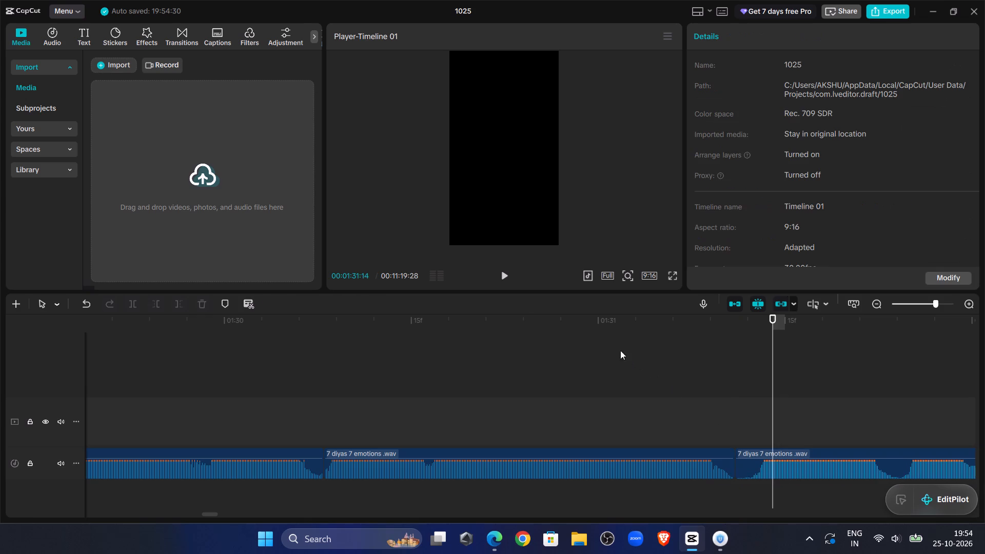
Play back the narration past 00:01:31:14 and split the audio clip at 00:01:32:12, where the speech fades into a pause.
left_click(506, 280)
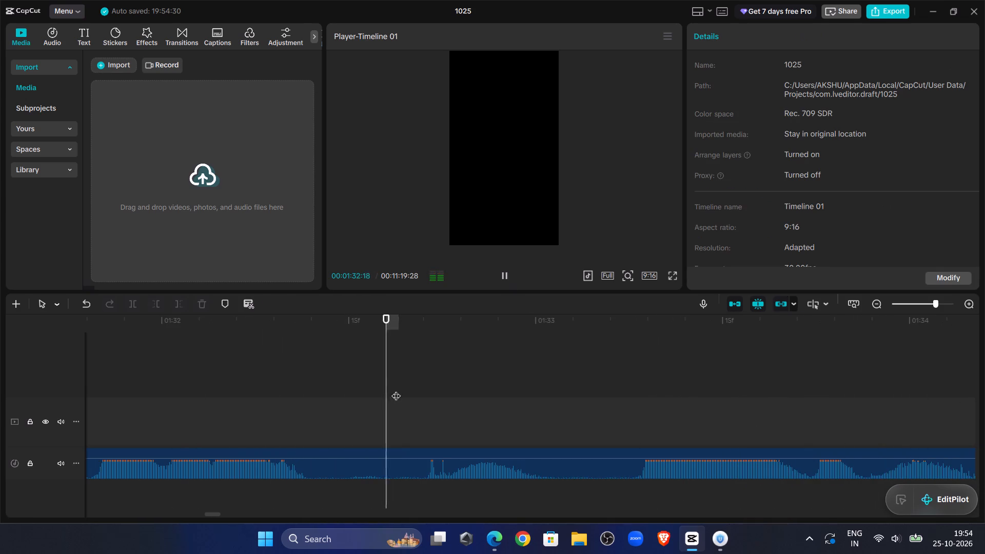
left_click(395, 392)
left_click(310, 396)
left_click(313, 469)
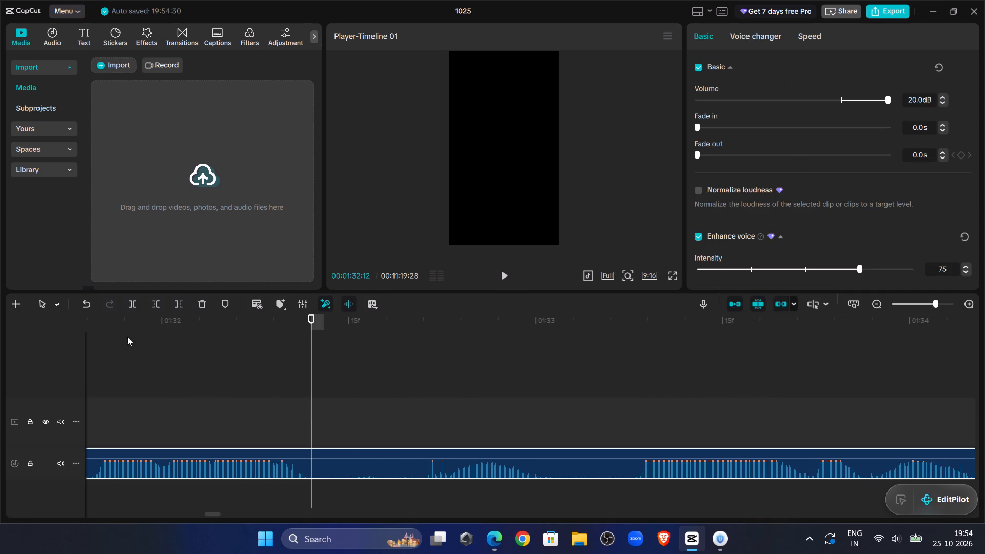
left_click(131, 301)
Listen onward, remove the new clip's beginning up to 00:01:34:22 and move the clip back against the preceding one.
left_click(507, 274)
left_click(929, 301)
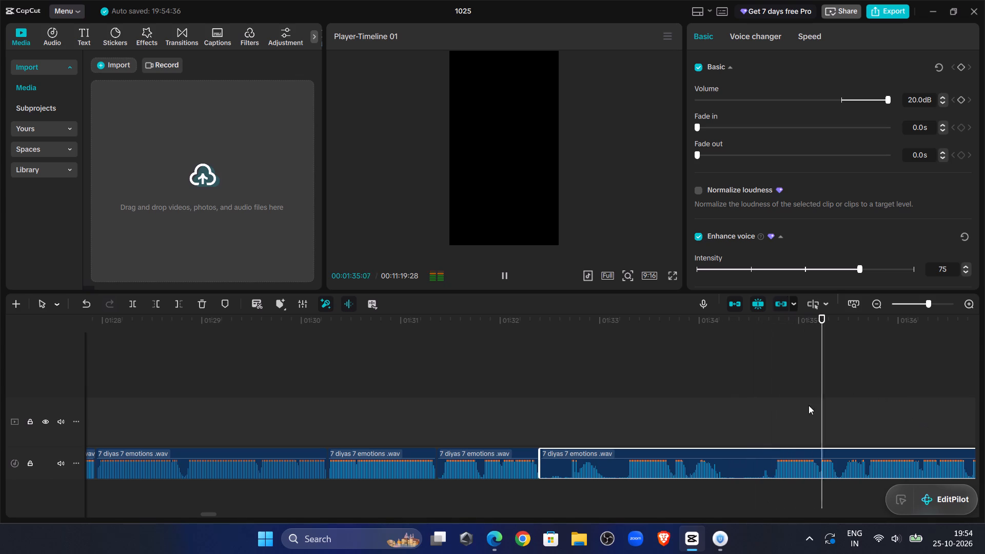
left_click(770, 410)
left_click_drag(770, 410, 772, 415)
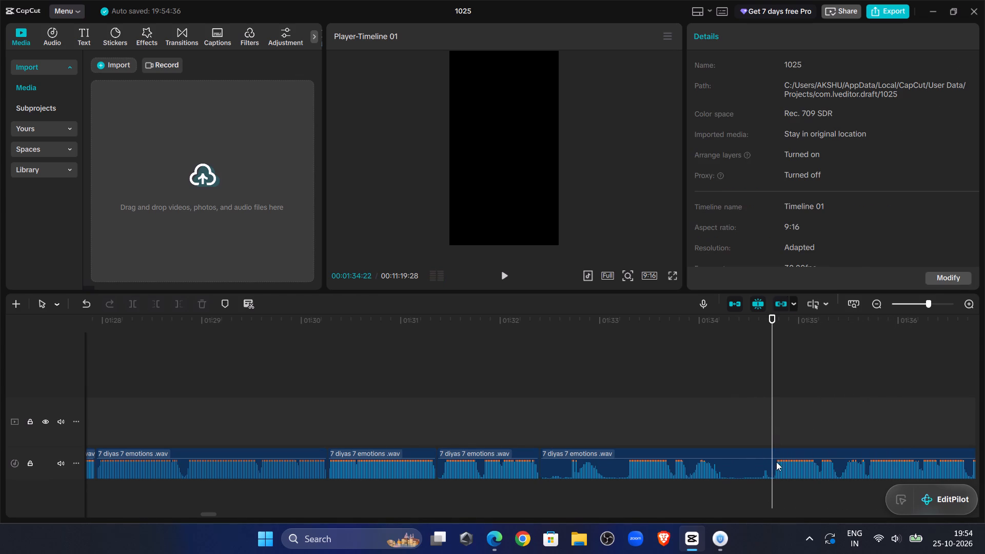
left_click(776, 462)
left_click(148, 309)
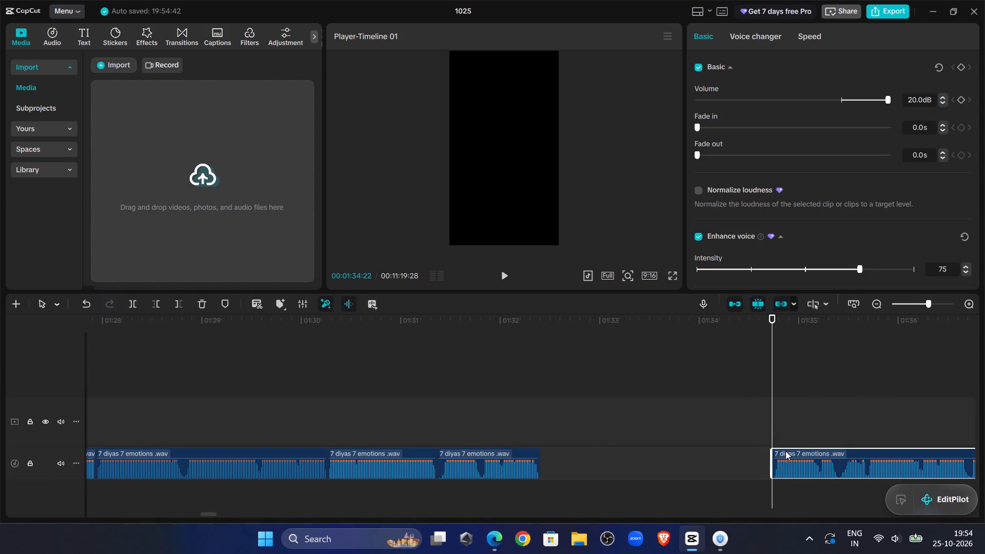
left_click_drag(788, 452, 554, 458)
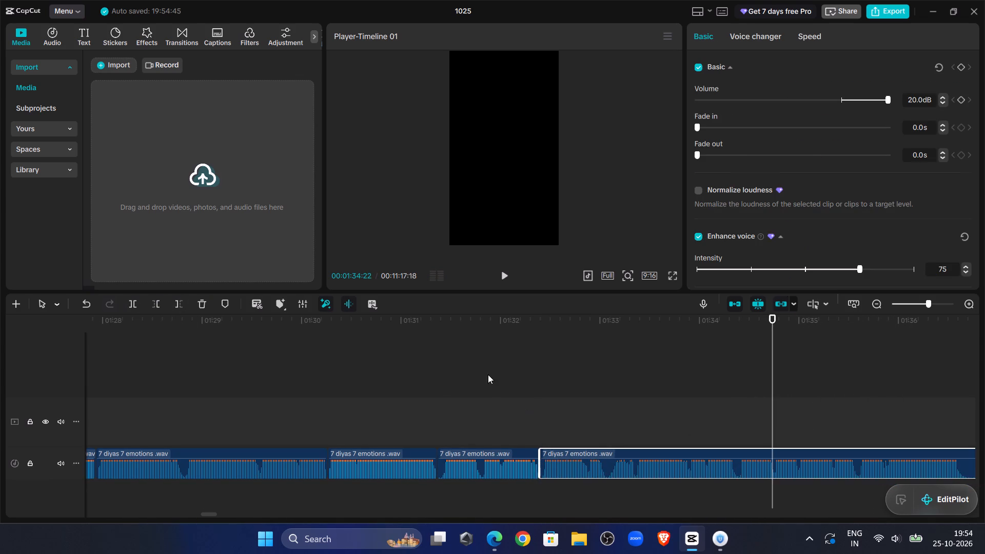
Play back the join near 00:01:32:12 and split the audio clip at 00:01:33:03, in the waveform dip.
left_click(488, 374)
left_click(509, 269)
left_click(505, 274)
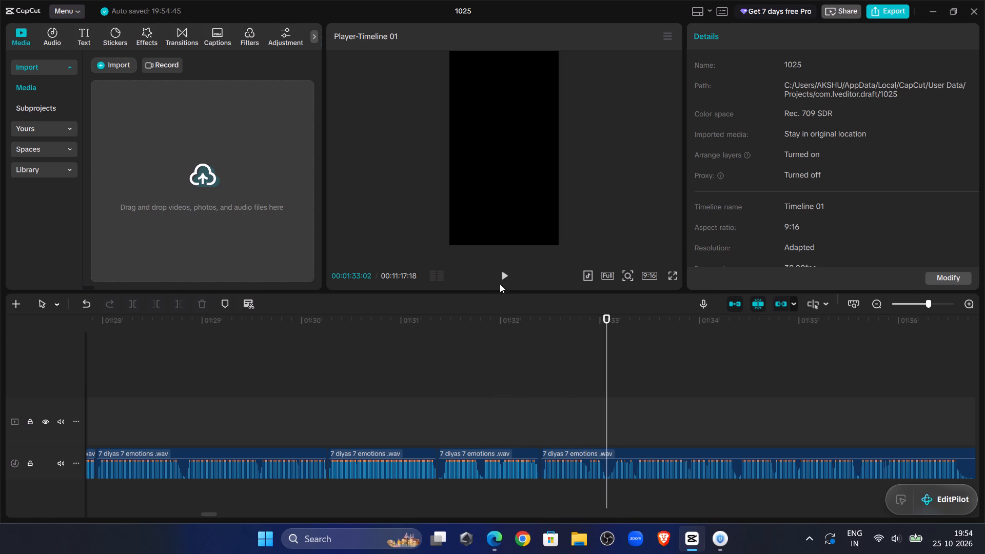
left_click(500, 276)
left_click(600, 428)
left_click_drag(600, 427, 610, 434)
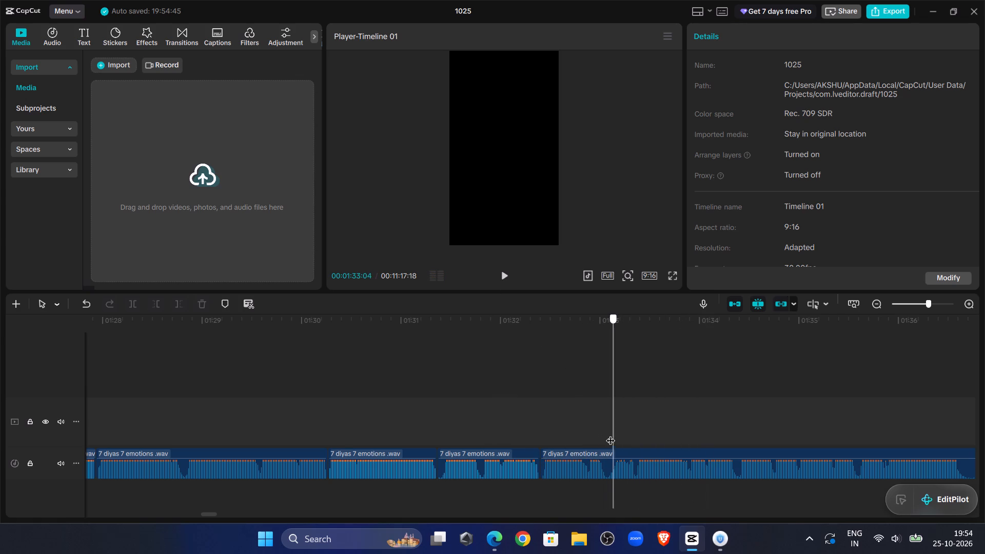
left_click_drag(610, 434, 610, 433)
left_click(616, 459)
left_click(136, 302)
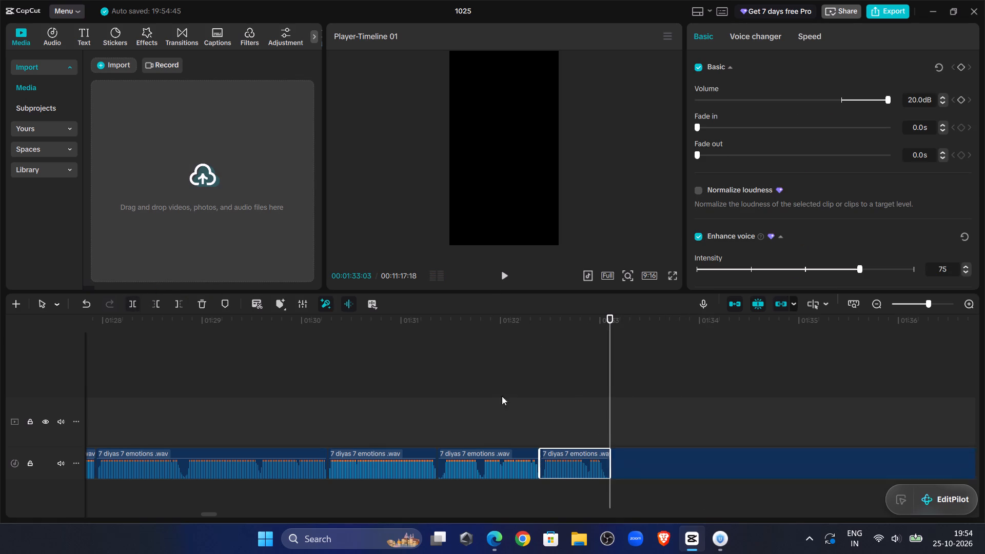
Remove the new clip's beginning up to 00:01:33:10 and close the gap to the preceding clip.
double_click(504, 271)
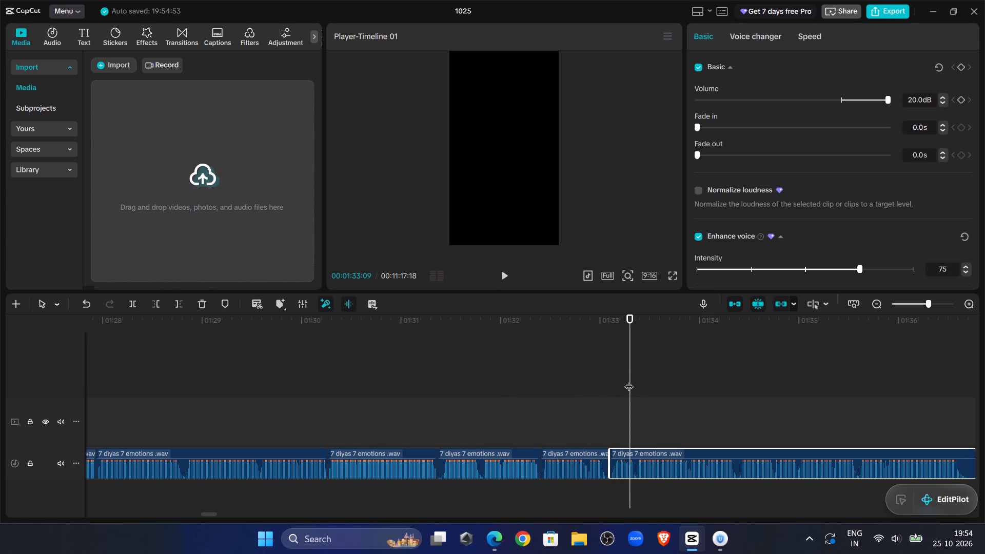
left_click_drag(629, 380, 634, 386)
left_click(157, 292)
left_click(159, 304)
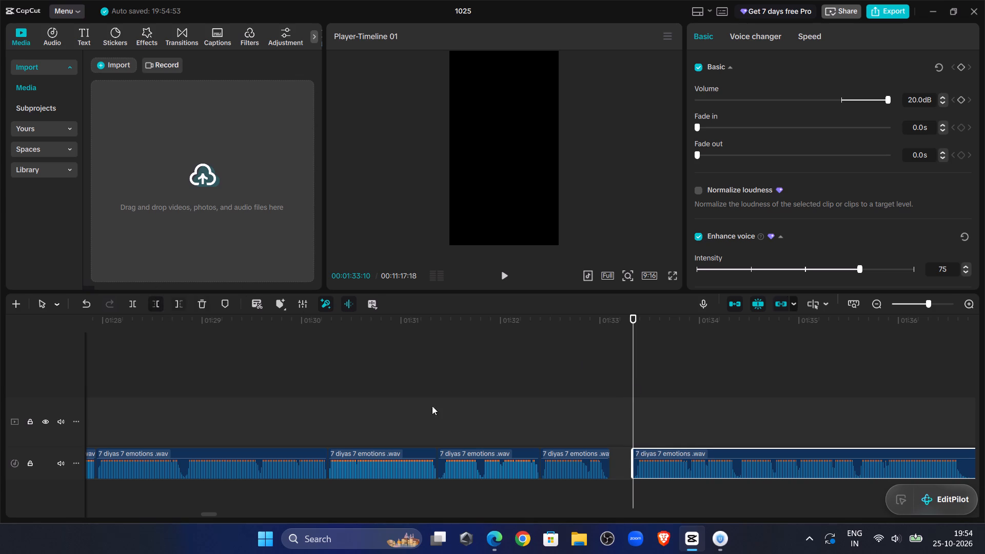
left_click_drag(643, 454, 622, 456)
Play back the narration across the join near 00:01:33:03 and split the audio clip at 00:01:36:15, in the silent stretch.
left_click(510, 378)
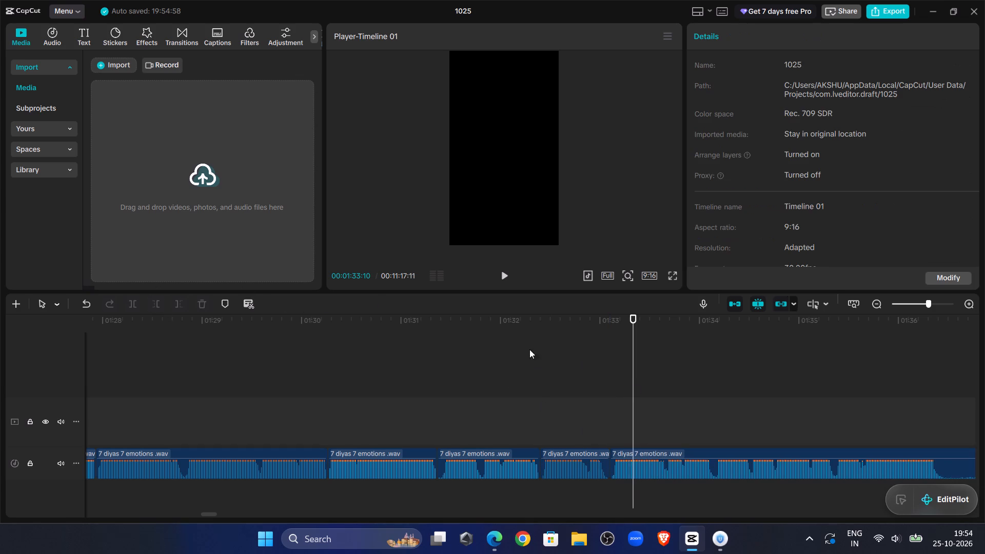
left_click(497, 278)
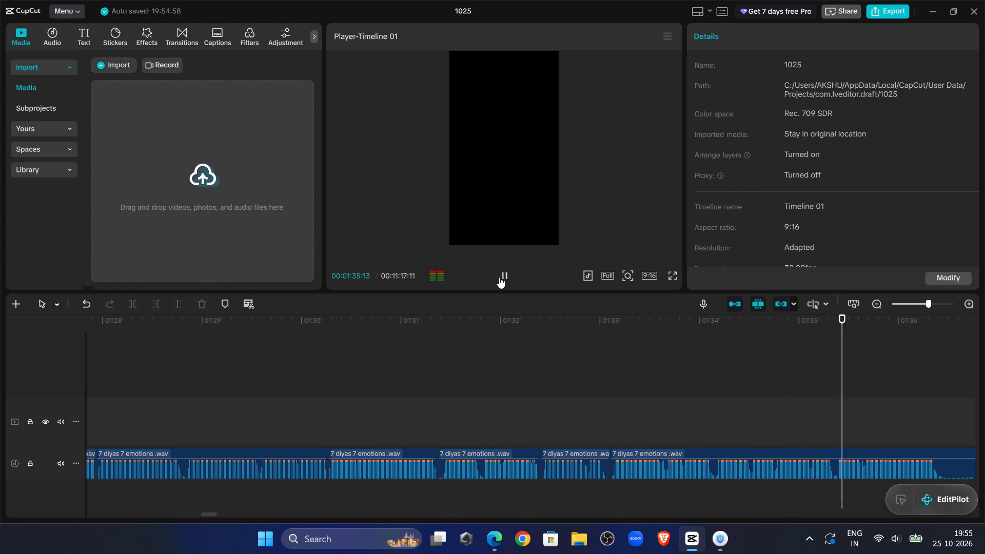
left_click(499, 277)
left_click(892, 456)
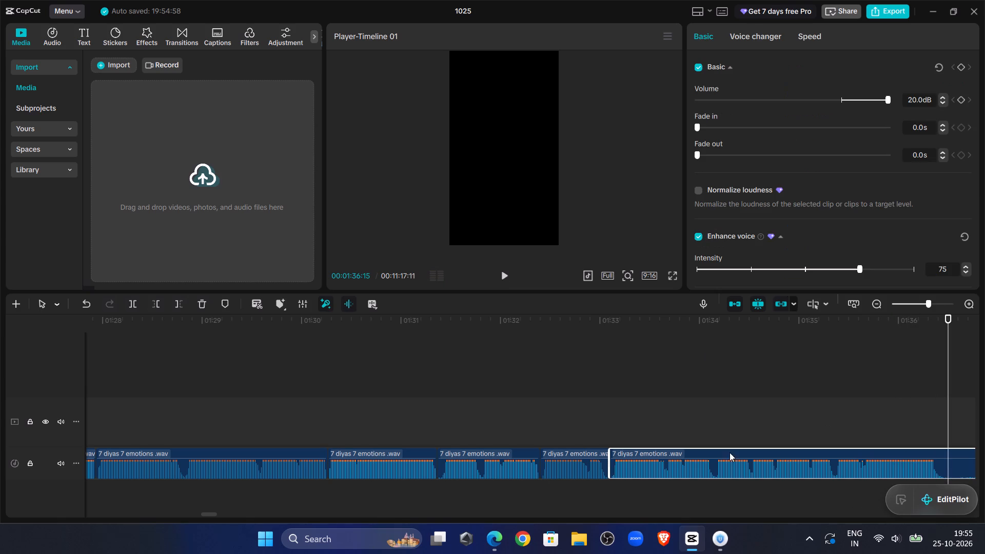
left_click(132, 298)
Listen through the following takes, remove the new clip's beginning up to 00:01:57:19 and move the clip back against the preceding one.
left_click(501, 274)
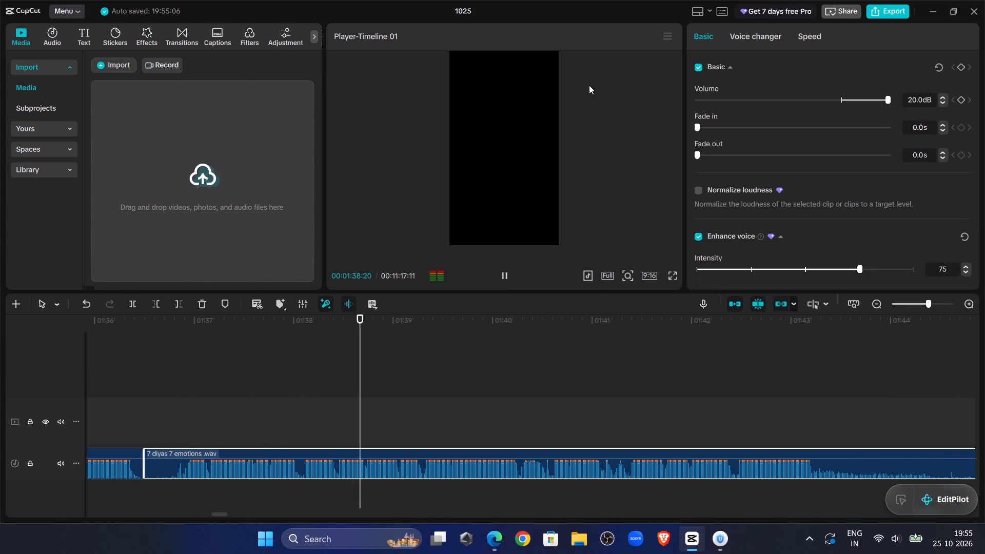
left_click(921, 305)
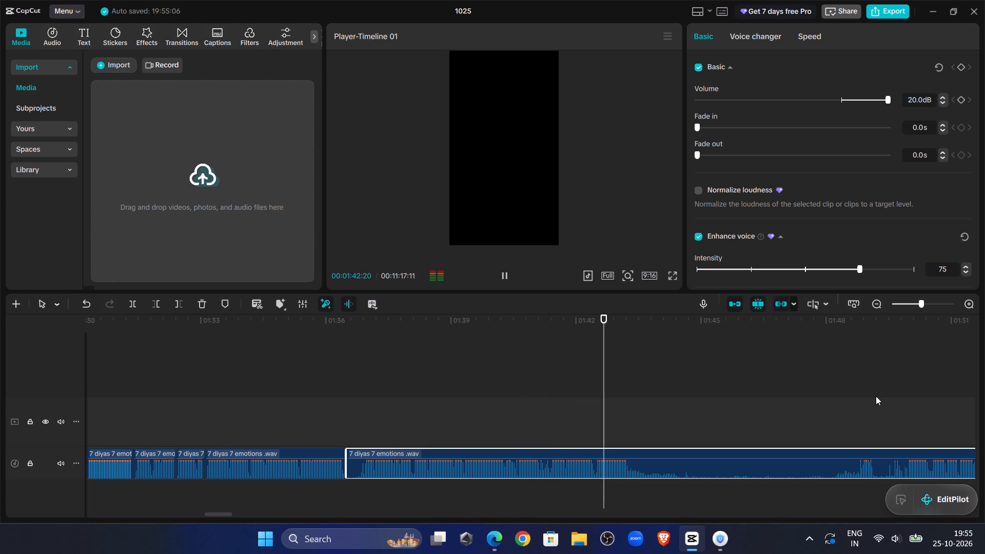
left_click_drag(876, 396, 870, 398)
left_click(878, 380)
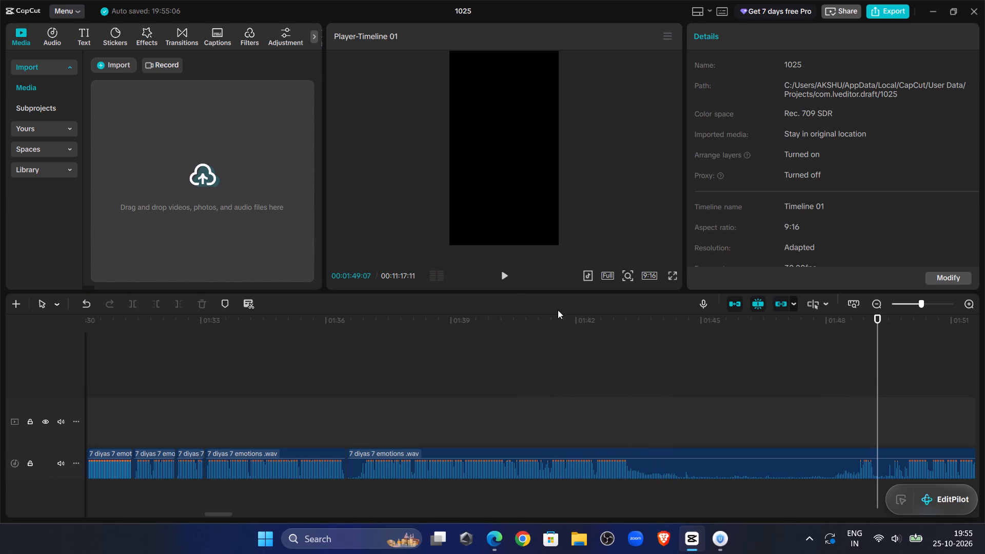
left_click(511, 279)
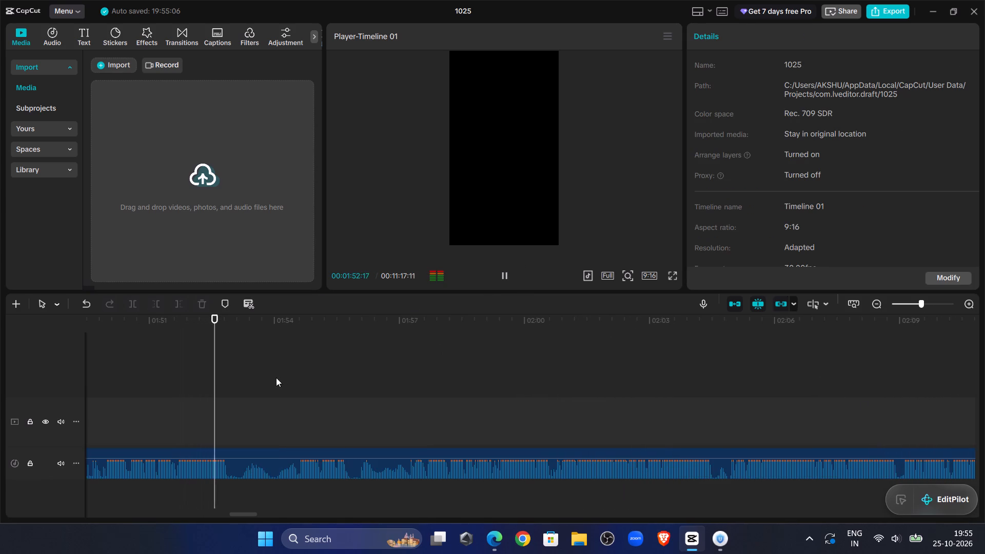
left_click(279, 382)
left_click(504, 274)
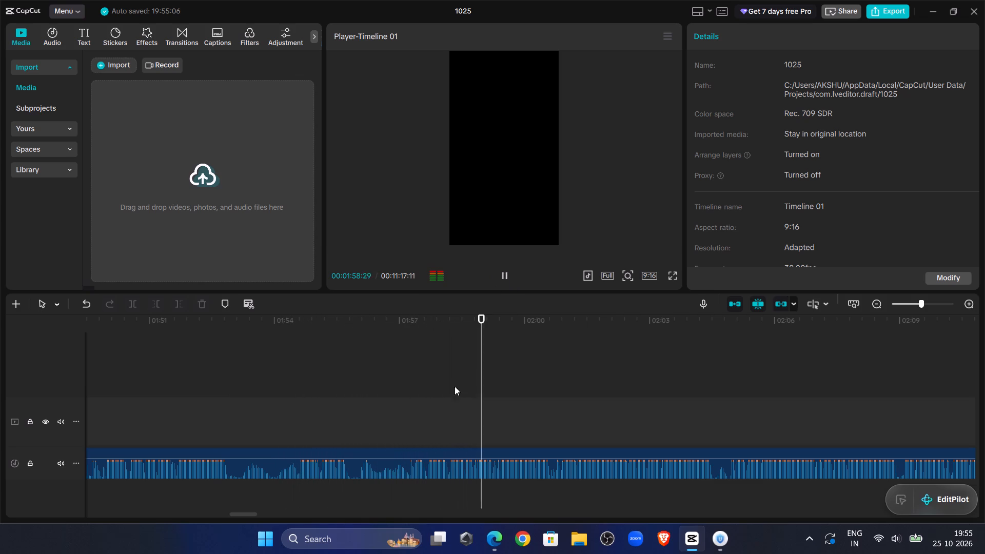
left_click(403, 377)
left_click_drag(403, 377, 403, 378)
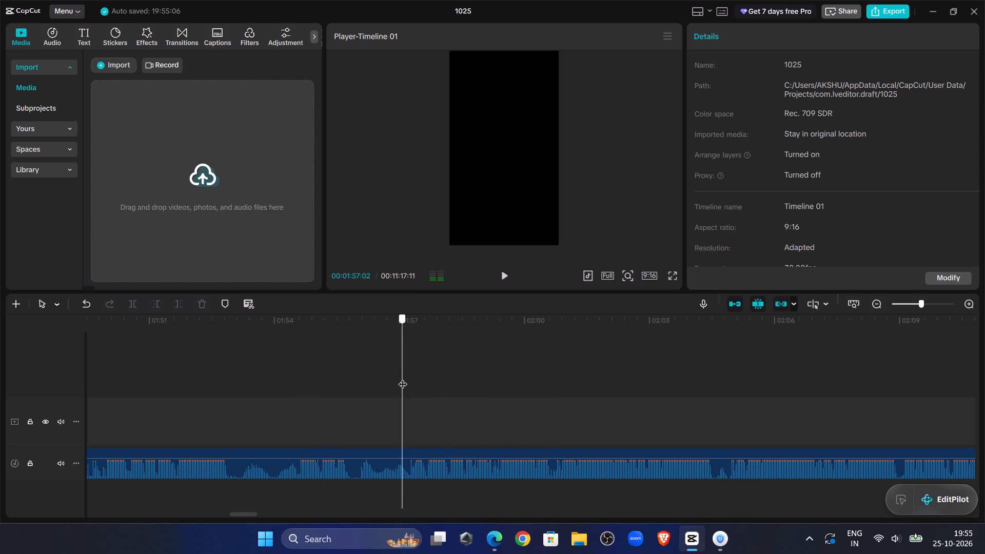
left_click_drag(403, 378, 426, 385)
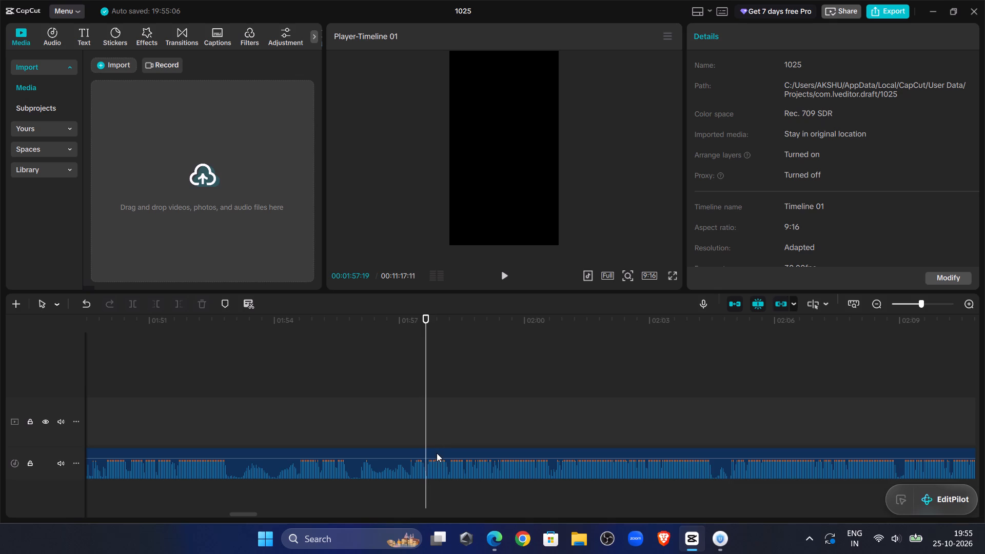
left_click(438, 456)
left_click(151, 301)
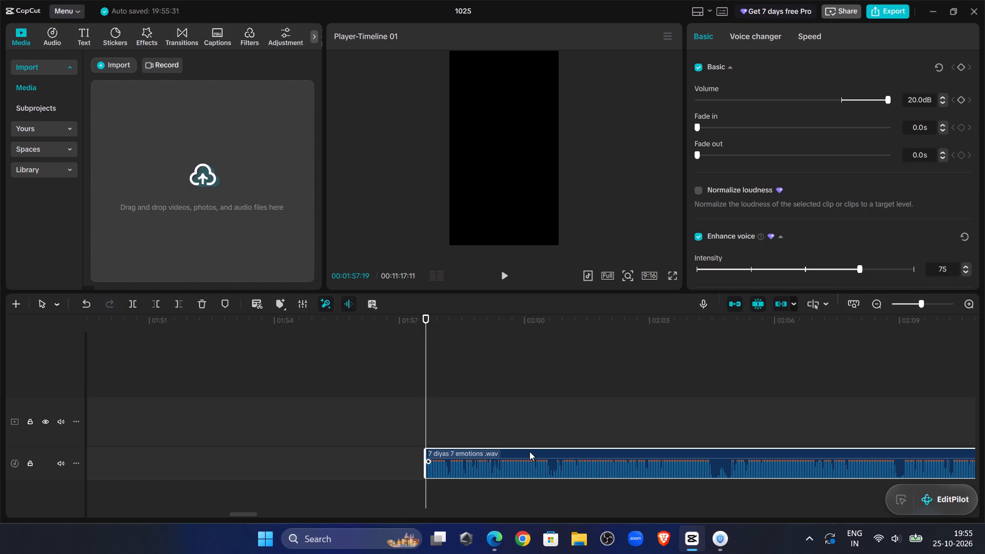
left_click_drag(535, 452, 341, 548)
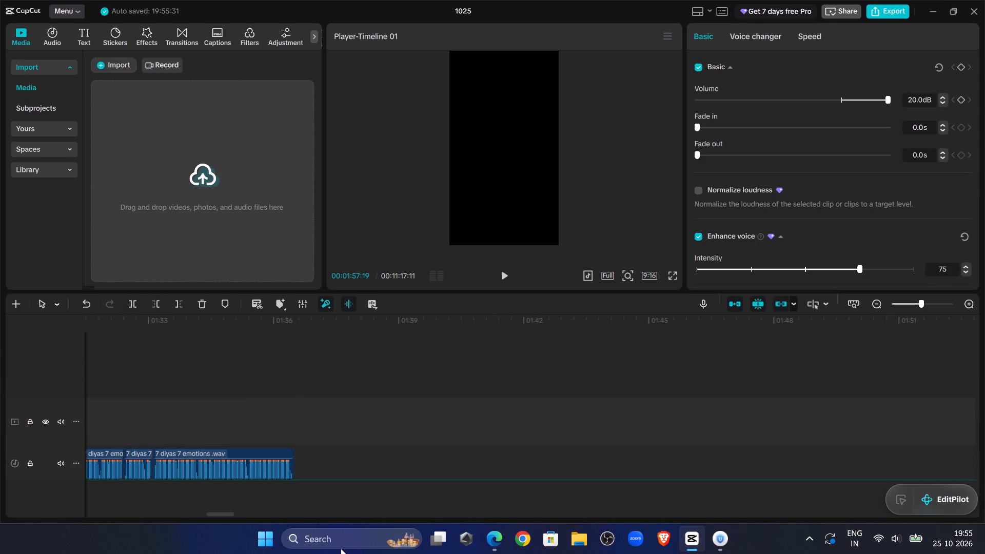
left_click_drag(341, 548, 404, 456)
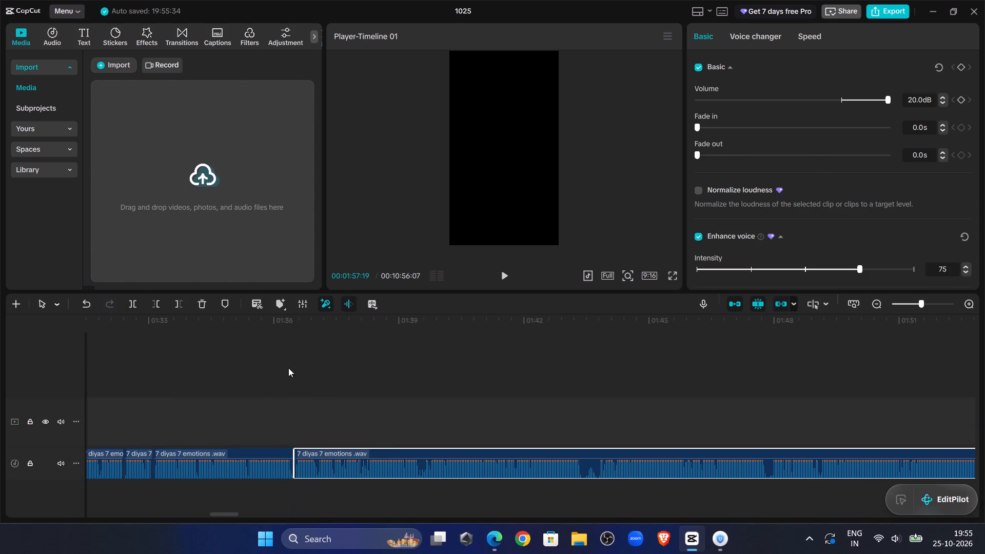
Play back the join near 00:01:36:15, trim the preceding clip's silent end back to 00:01:36:13 and close the gap.
left_click(270, 368)
left_click(501, 280)
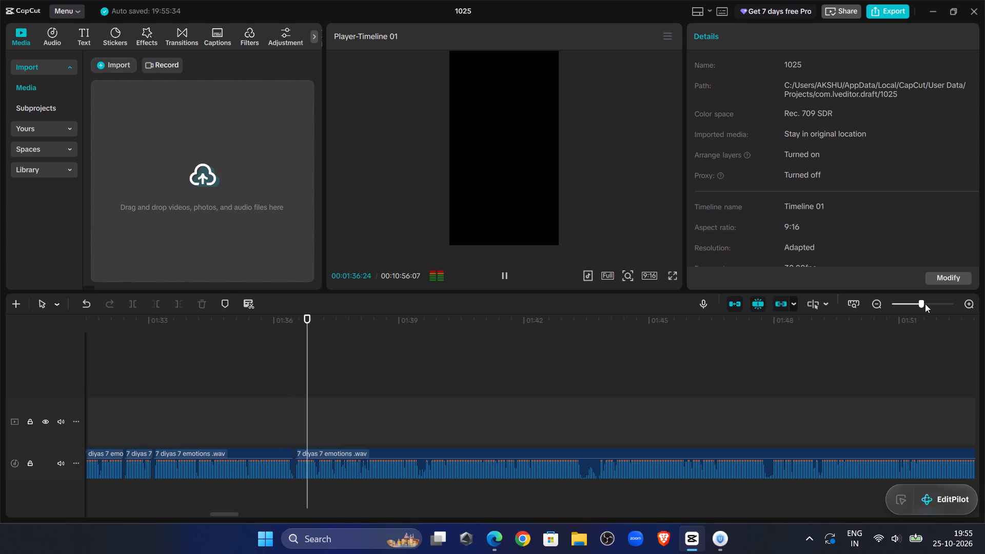
left_click(932, 305)
left_click(225, 329)
left_click_drag(224, 329, 169, 332)
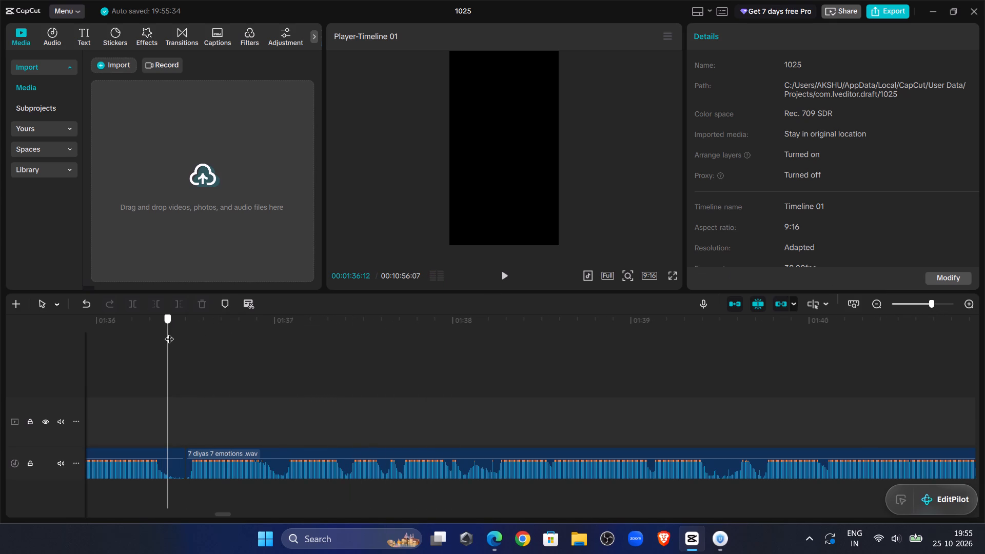
left_click_drag(169, 332, 175, 337)
left_click(149, 460)
left_click(150, 310)
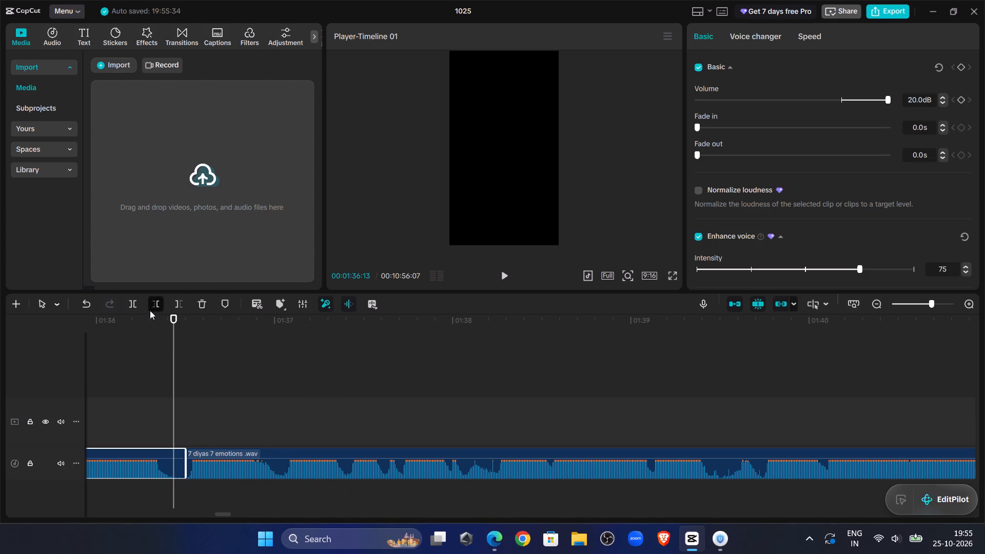
key("ctrl+z")
left_click(182, 307)
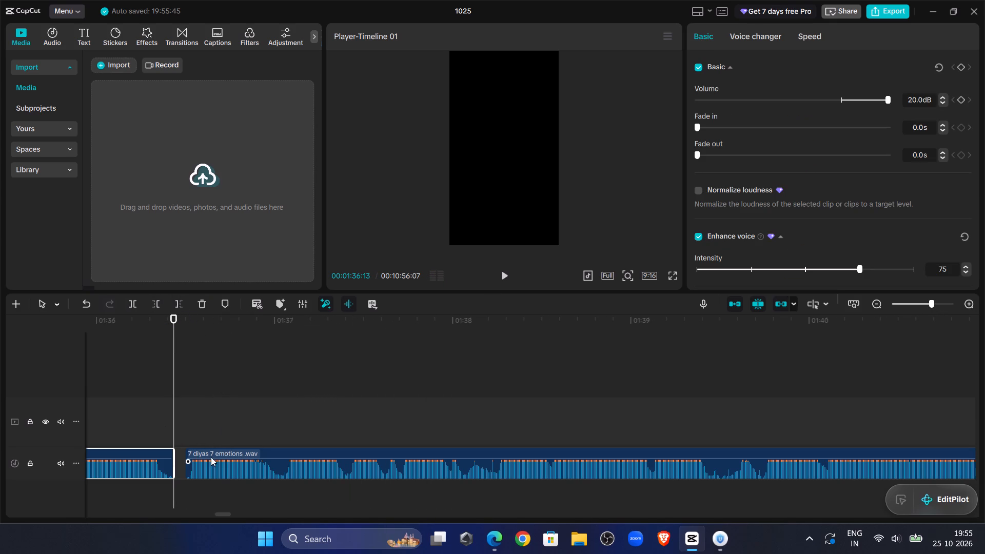
left_click(211, 453)
left_click_drag(211, 453, 200, 454)
left_click(91, 347)
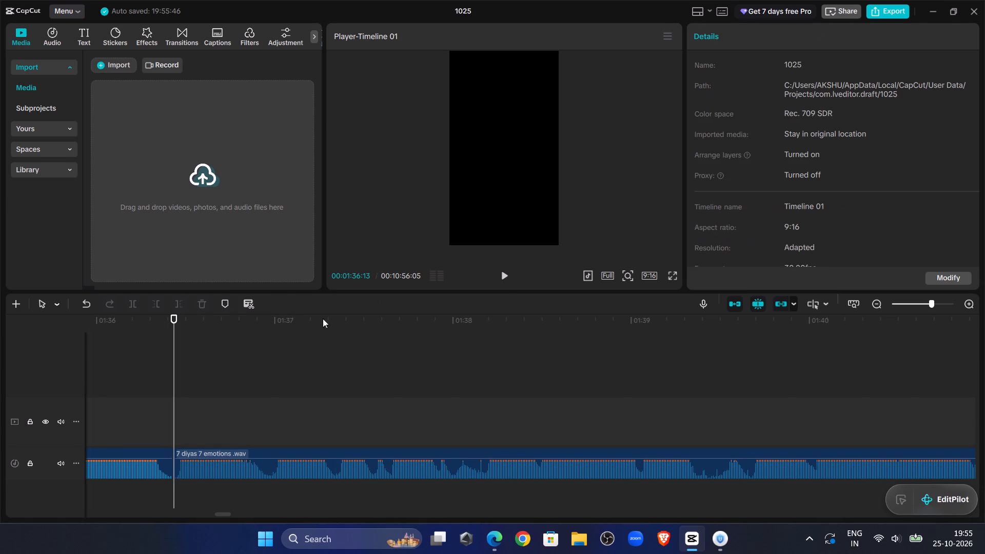
Play back the narration from the join at 00:01:36:13 and split the audio clip at 00:01:39:14, in the waveform dip.
left_click(499, 279)
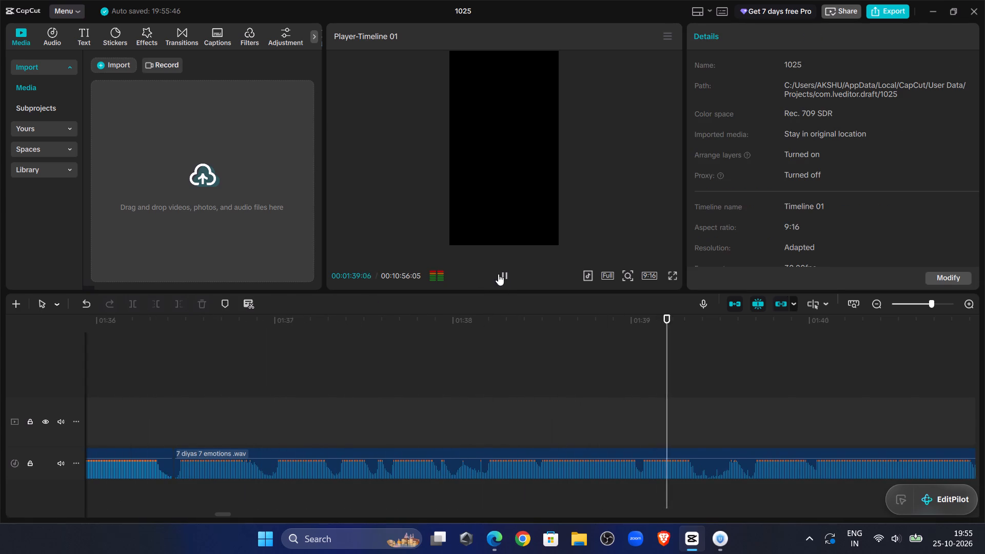
left_click(500, 274)
left_click(688, 456)
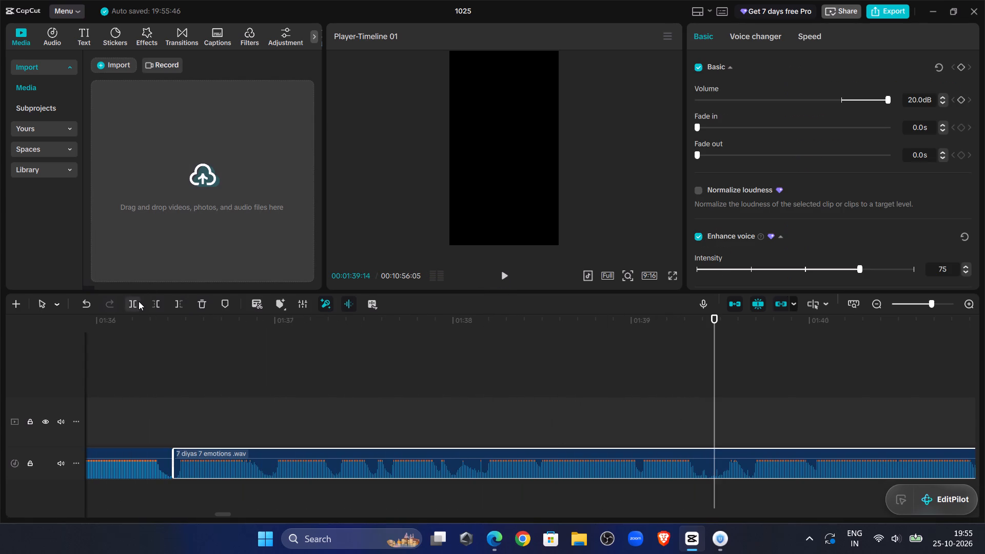
left_click(138, 301)
Listen past the split at 00:01:39:14, remove the new clip's beginning up to 00:01:39:20 and move it back against the preceding clip.
double_click(502, 269)
left_click(732, 403)
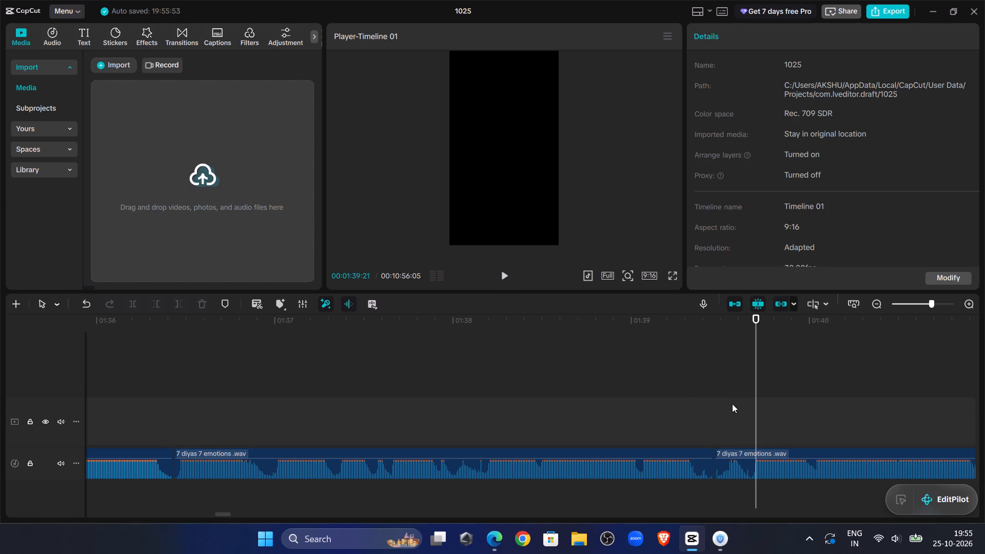
left_click_drag(732, 404, 751, 412)
left_click(746, 451)
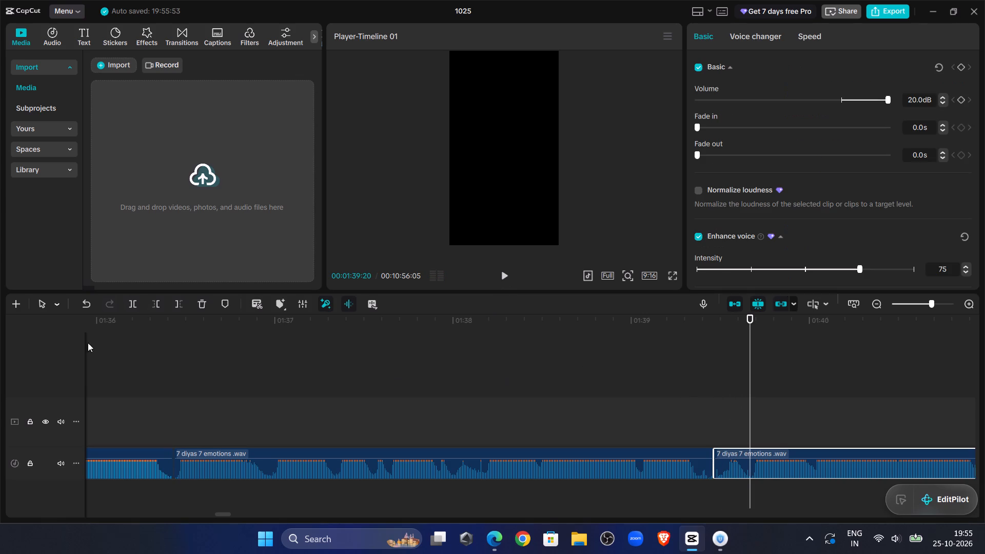
left_click(147, 301)
left_click(152, 302)
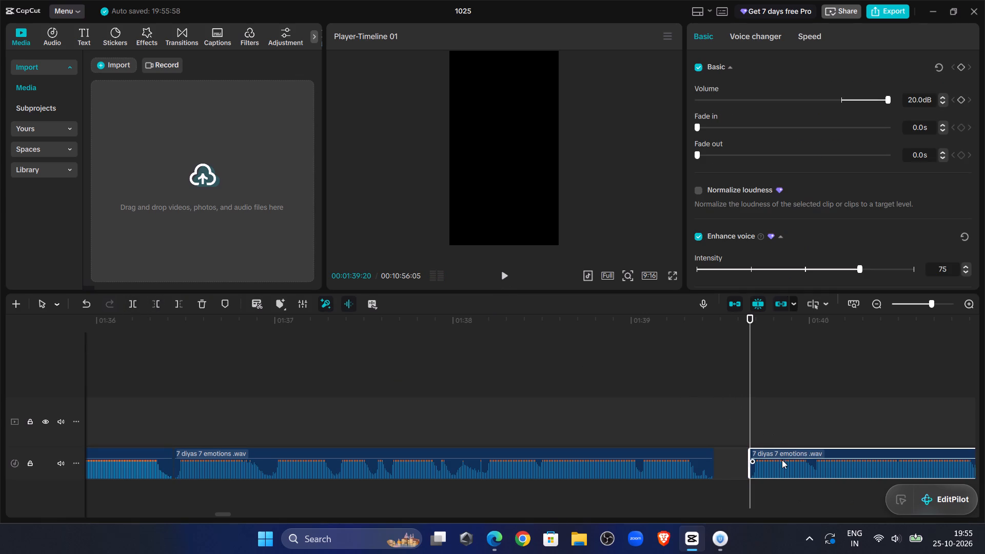
left_click_drag(785, 449, 746, 456)
Play back the narration across the join at 00:01:39:14 and split the audio clip at 00:01:41:02, in the waveform dip.
left_click(641, 365)
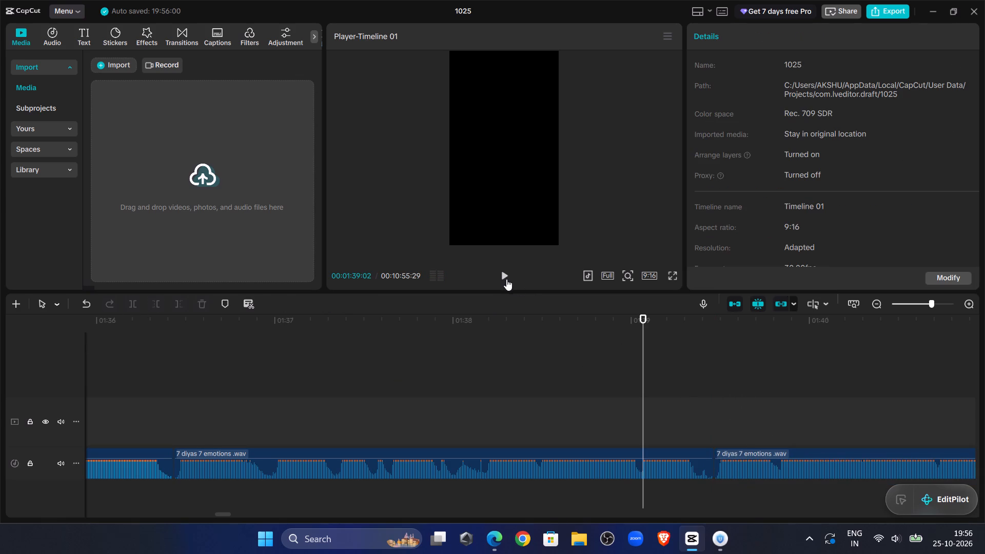
left_click(505, 278)
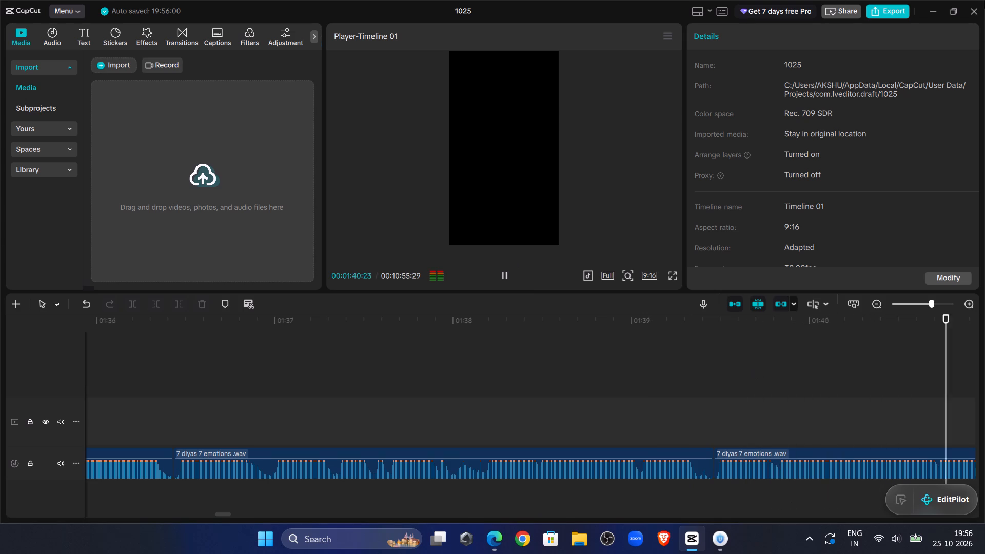
left_click(176, 386)
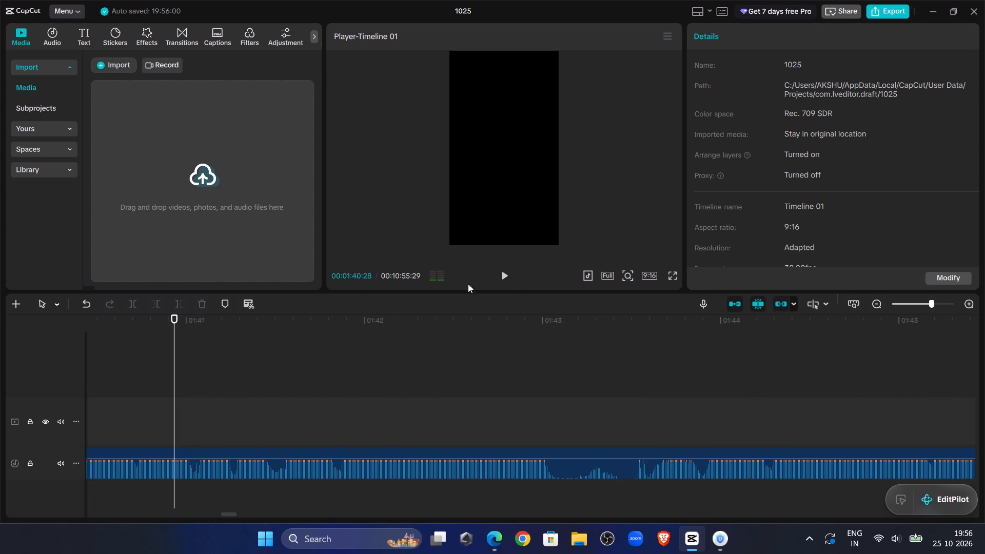
double_click(508, 273)
left_click(192, 412)
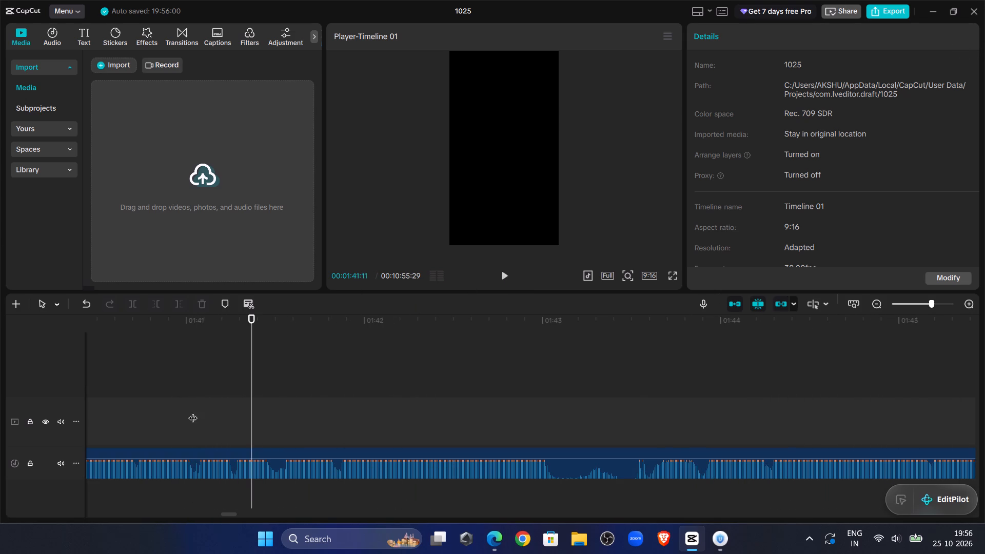
left_click_drag(193, 411, 199, 412)
left_click(203, 474)
left_click(130, 304)
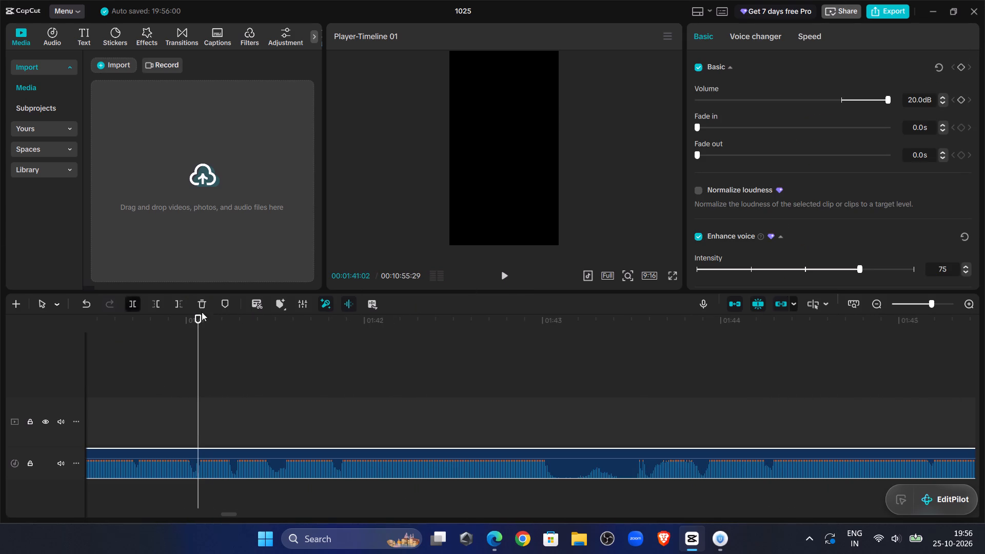
Listen past the new split, remove the following clip's beginning up to 00:01:41:08 and close the gap.
left_click(502, 279)
left_click(505, 283)
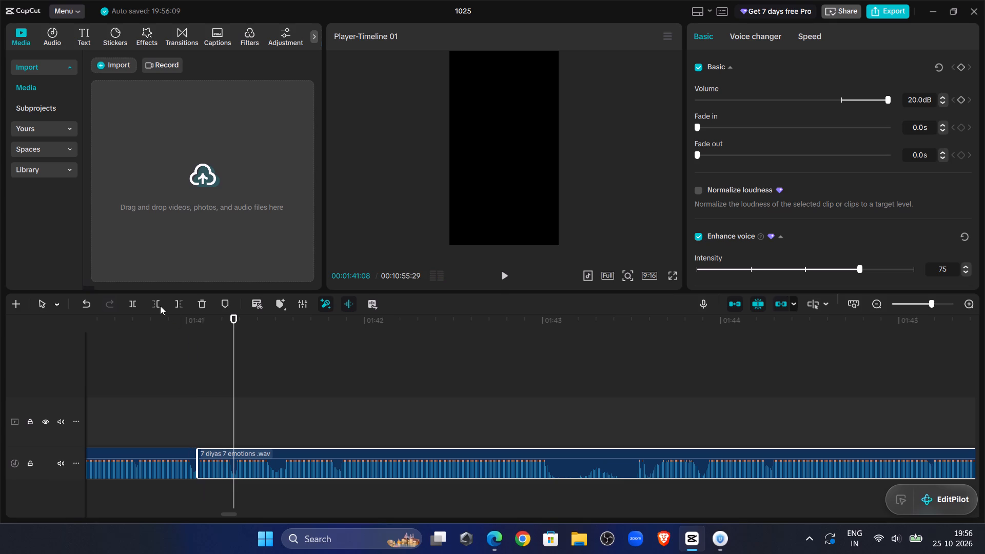
left_click(157, 303)
left_click_drag(266, 450, 228, 453)
Play back the join at 00:01:41:02, remove the following clip's beginning up to 00:01:43:21 and move the clip back against the preceding one.
left_click(115, 354)
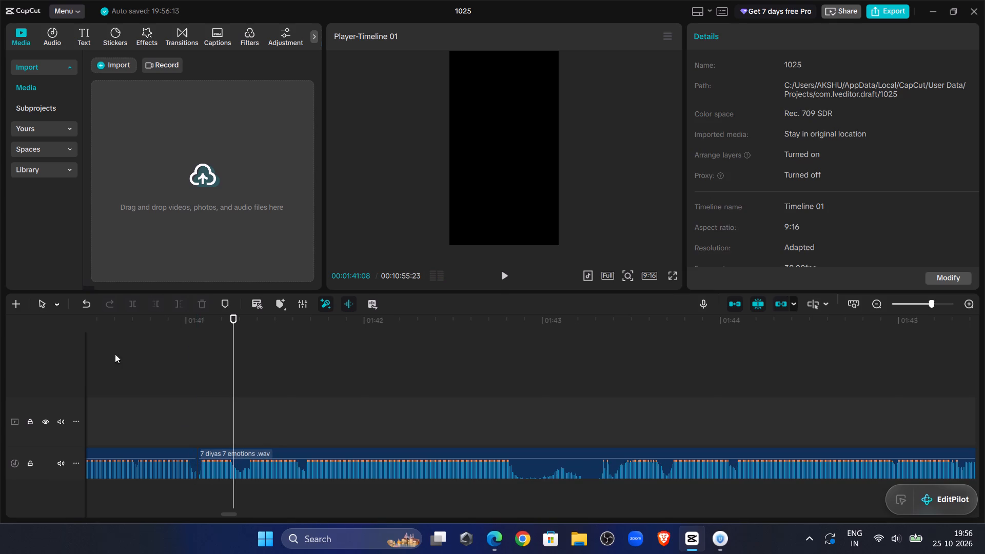
left_click(506, 280)
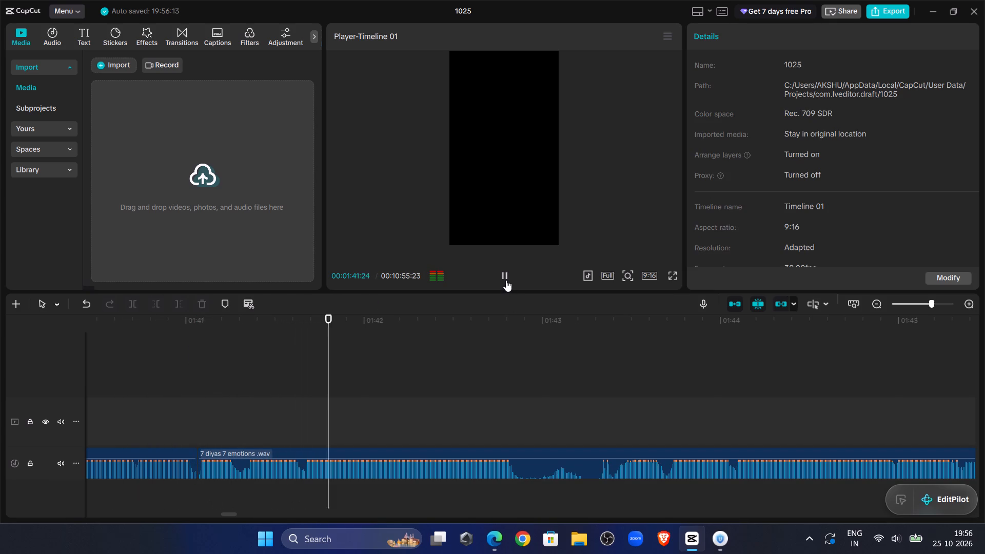
left_click(505, 280)
left_click(504, 281)
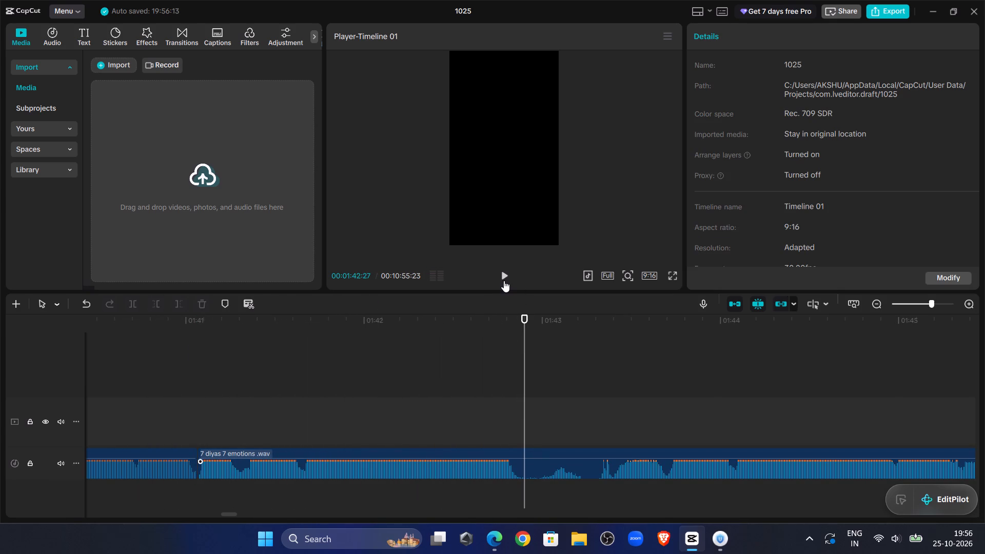
left_click(639, 354)
left_click_drag(639, 354, 669, 398)
left_click(642, 466)
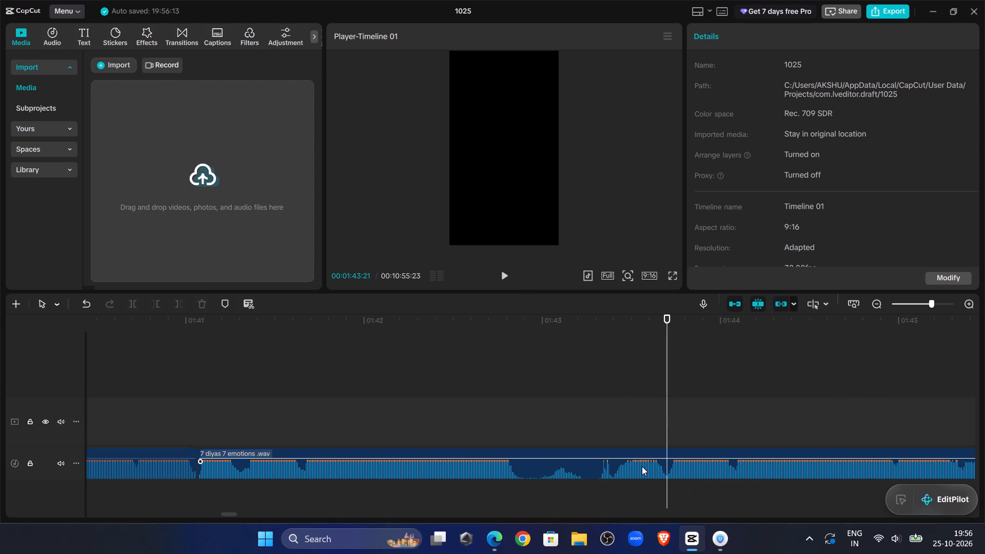
left_click(154, 303)
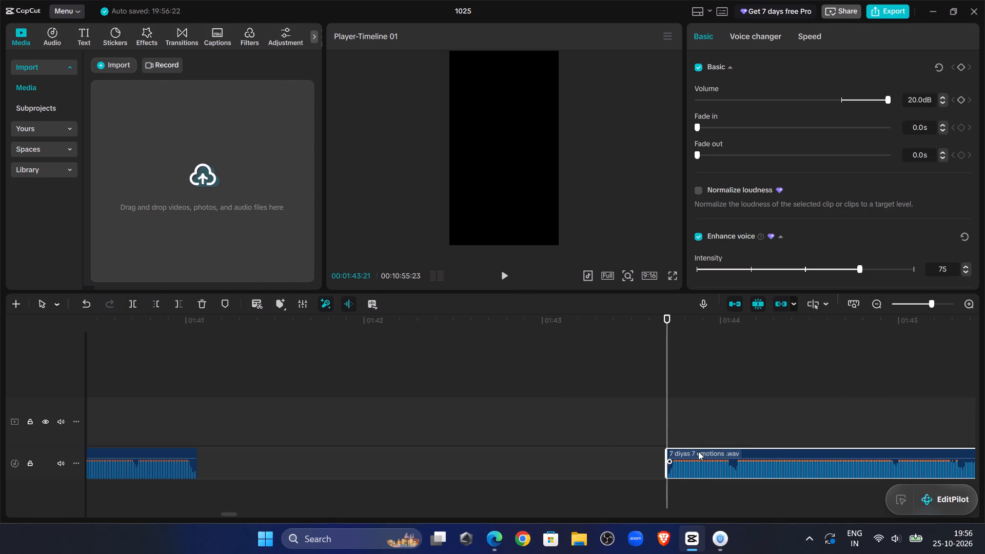
left_click_drag(701, 456, 228, 463)
Play back the narration across the join at 00:01:41:02 and split the audio clip at 00:01:42:22.
left_click(137, 369)
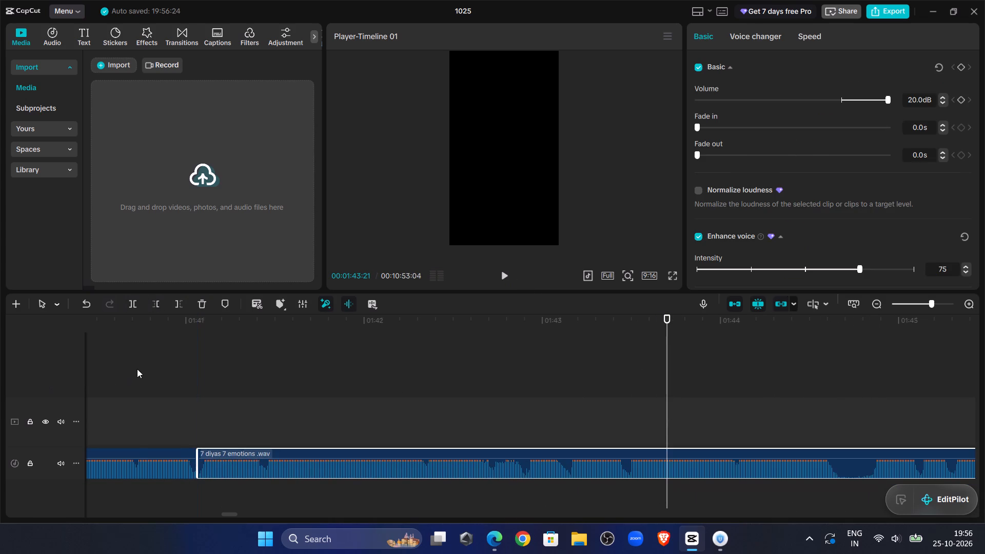
left_click(509, 272)
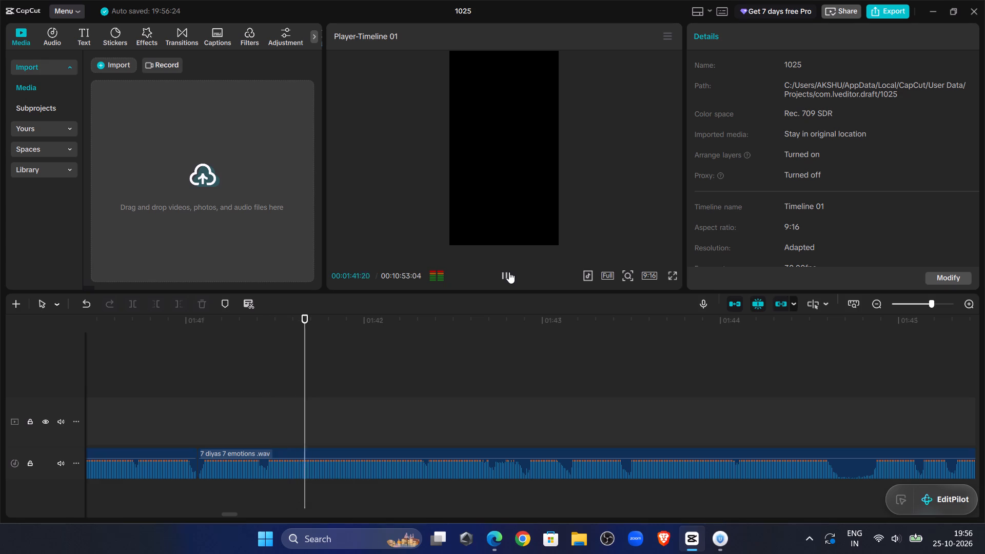
left_click(509, 272)
left_click(495, 411)
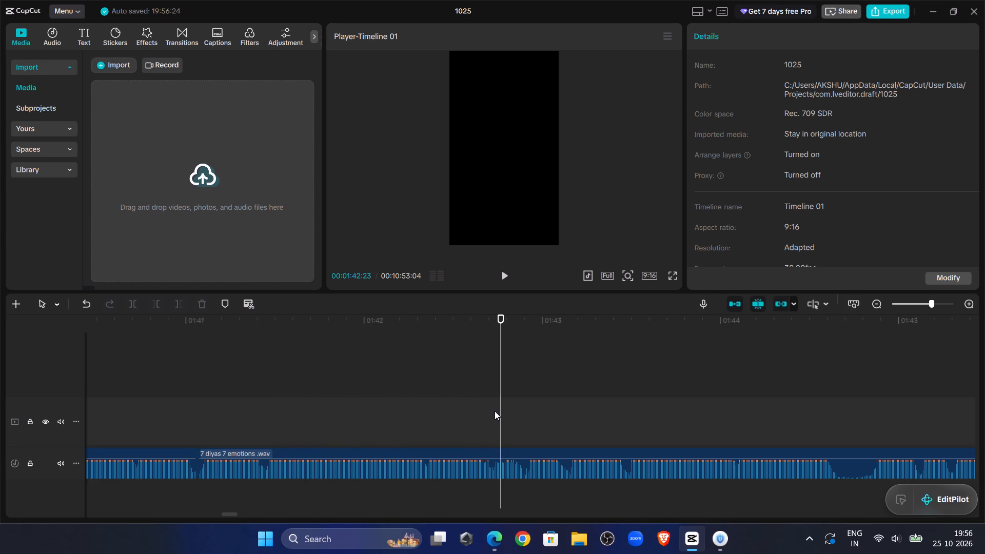
left_click(504, 462)
left_click(131, 307)
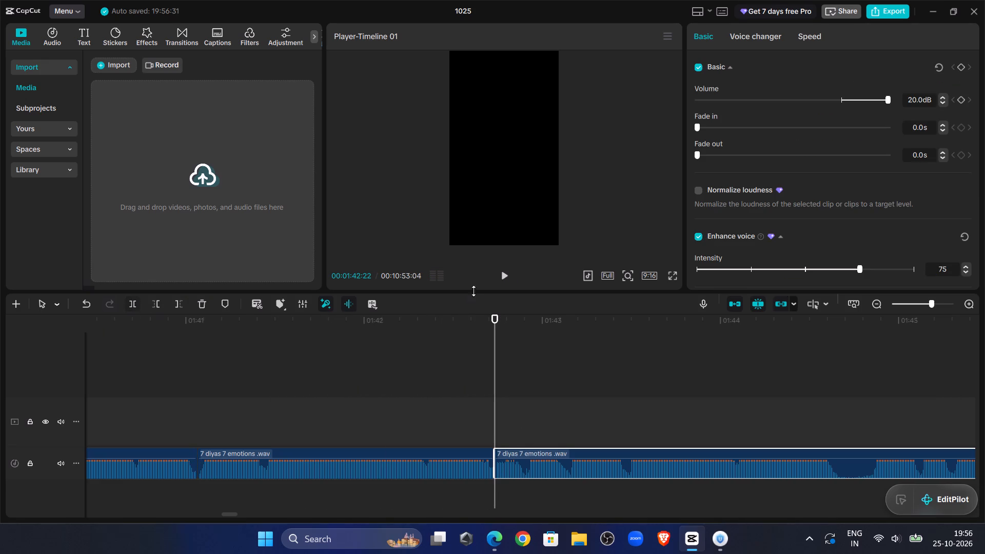
Listen past the split at 00:01:42:22, remove the new clip's beginning up to 00:01:42:27 and close the gap.
double_click(500, 278)
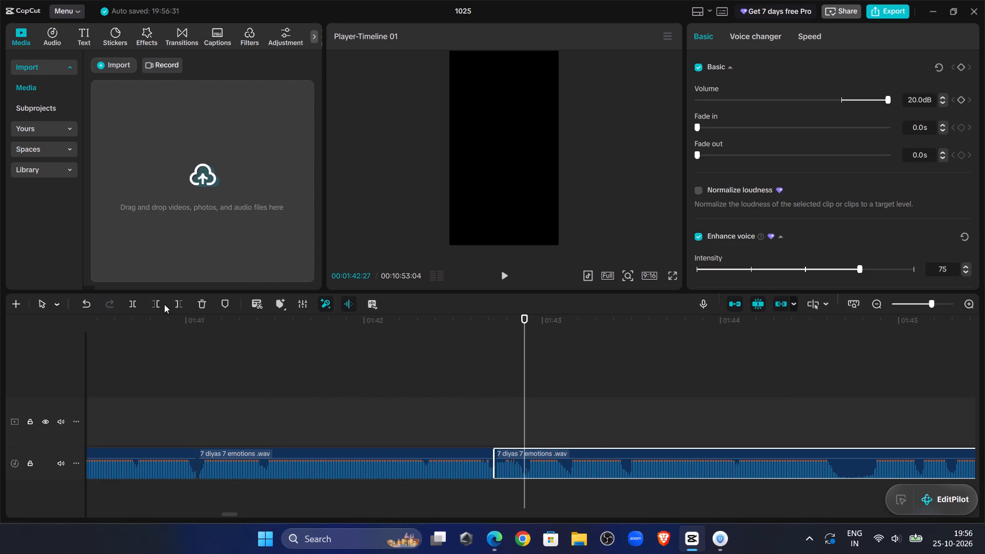
left_click(155, 300)
left_click_drag(554, 456, 527, 458)
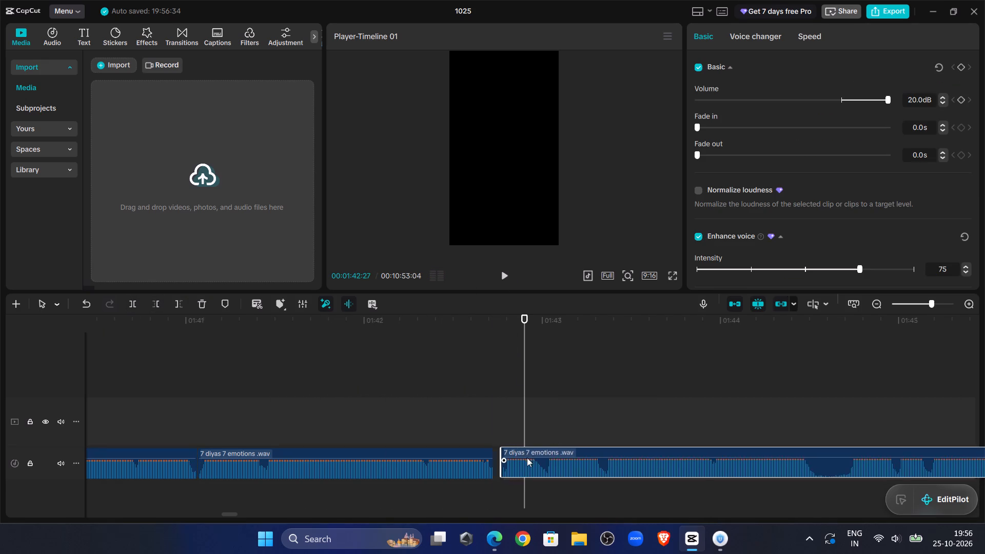
left_click_drag(527, 458, 523, 460)
Play back the narration across the join at 00:01:42:22 and split the audio clip at 00:01:44:16, in the silent stretch.
left_click(449, 363)
left_click(501, 281)
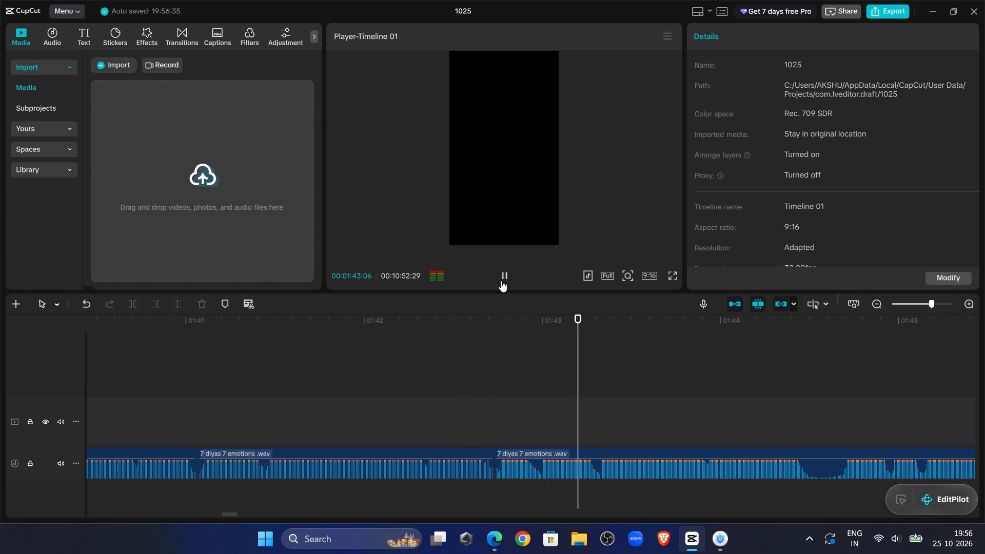
left_click(504, 272)
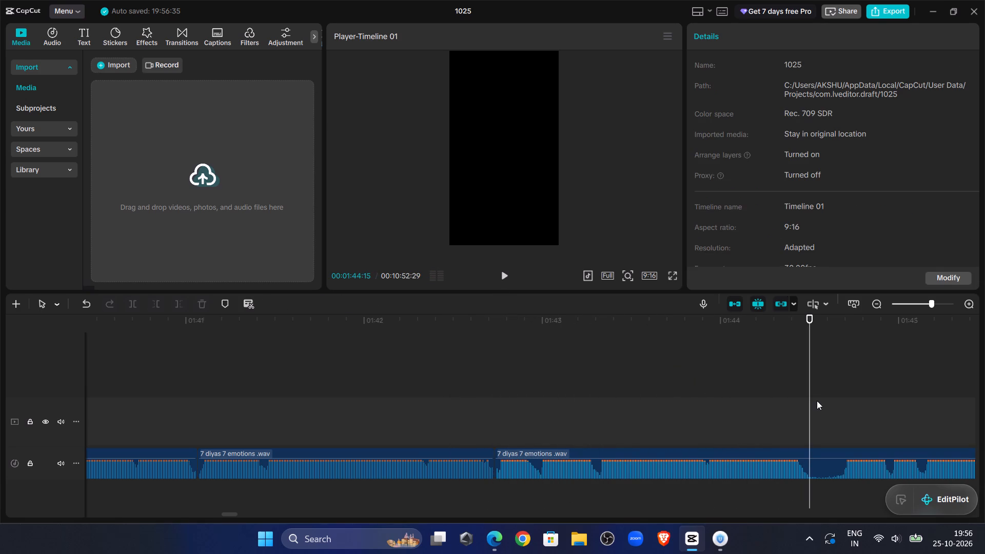
left_click(815, 399)
left_click(815, 399)
left_click(795, 457)
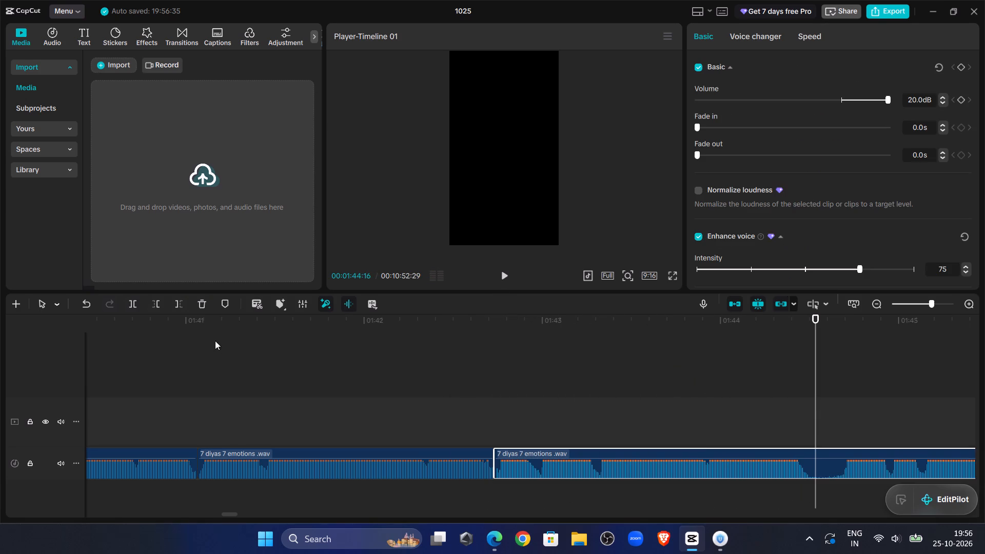
left_click(132, 300)
Remove the new clip's silent beginning up to 00:01:44:20 and move the clip back against the preceding one.
double_click(504, 274)
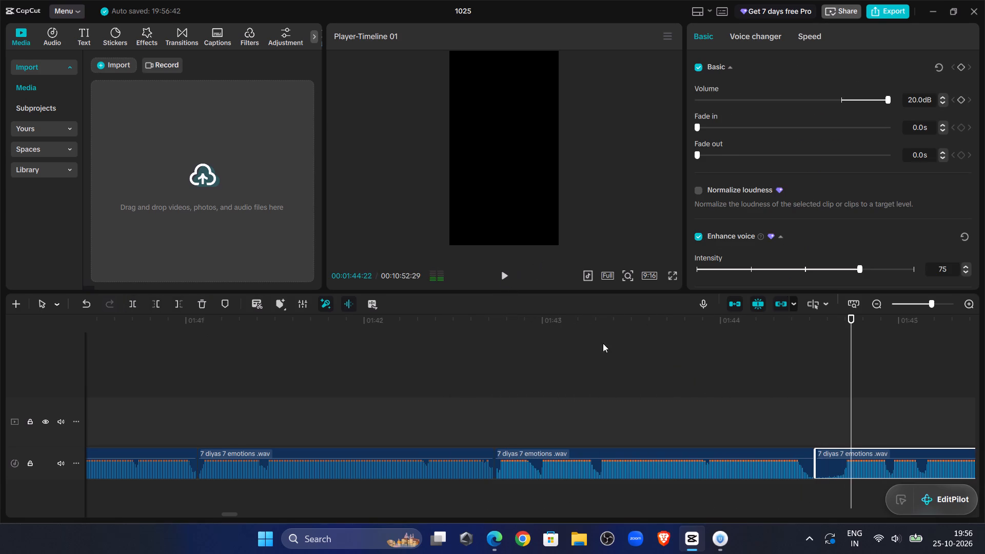
left_click(801, 382)
left_click_drag(801, 382, 838, 405)
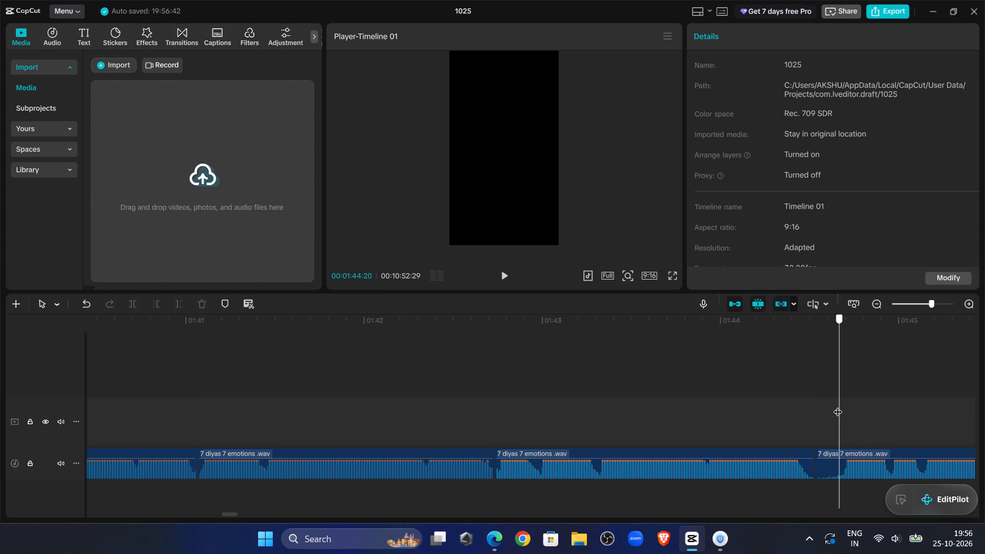
left_click_drag(838, 405, 837, 405)
left_click(839, 465)
left_click_drag(147, 311, 196, 326)
left_click(157, 301)
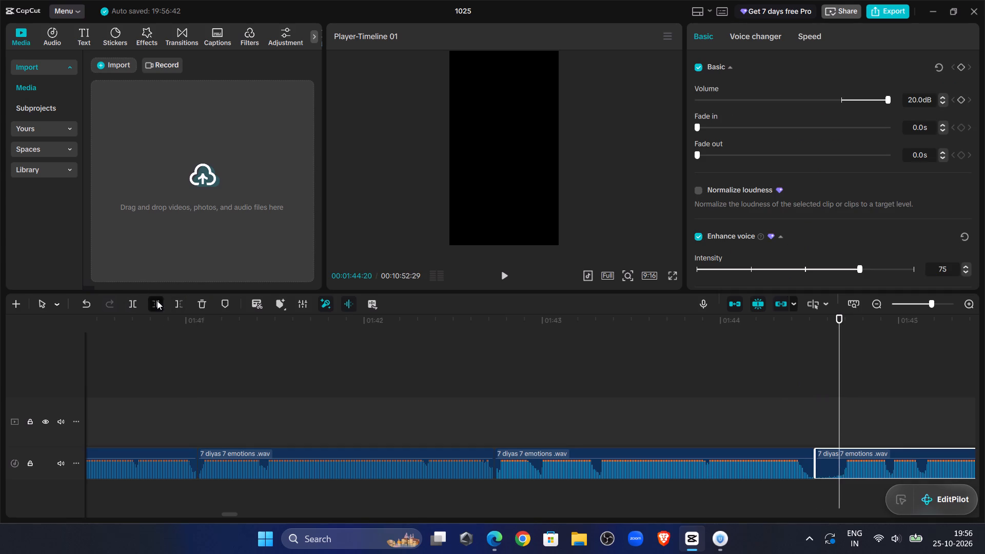
left_click_drag(862, 454, 839, 456)
Play back the join at 00:01:44:16, remove the following clip's beginning up to 00:01:44:24 and close the gap.
left_click(732, 372)
left_click(503, 273)
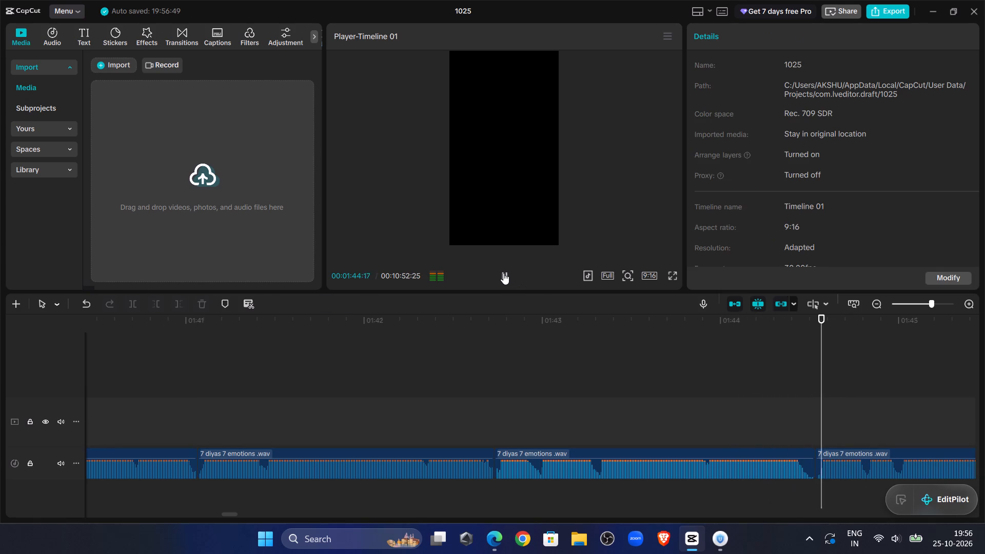
left_click(239, 383)
left_click_drag(239, 383, 114, 371)
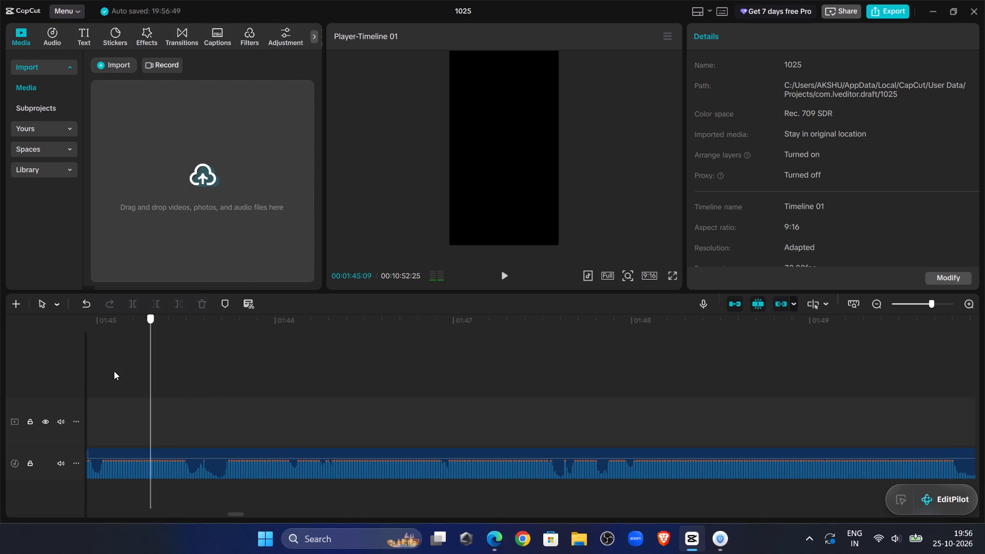
left_click_drag(114, 371, 461, 400)
left_click(505, 275)
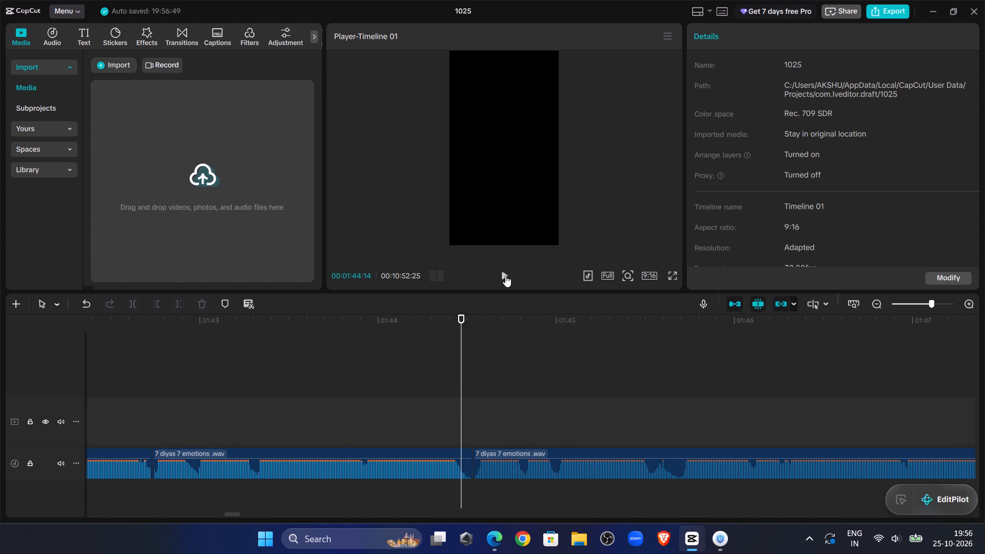
left_click(505, 275)
double_click(523, 402)
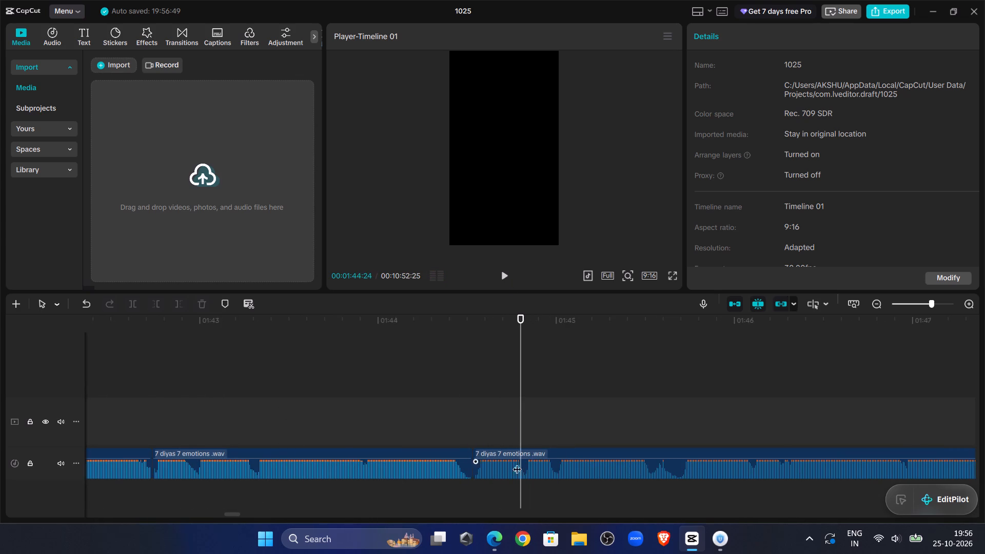
left_click(519, 476)
left_click(156, 301)
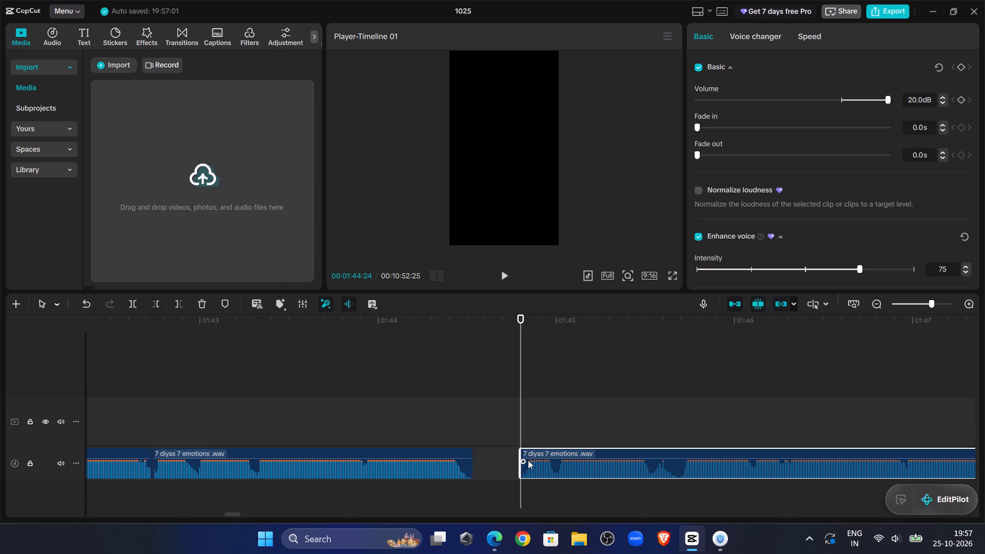
left_click_drag(539, 450, 491, 456)
left_click(440, 397)
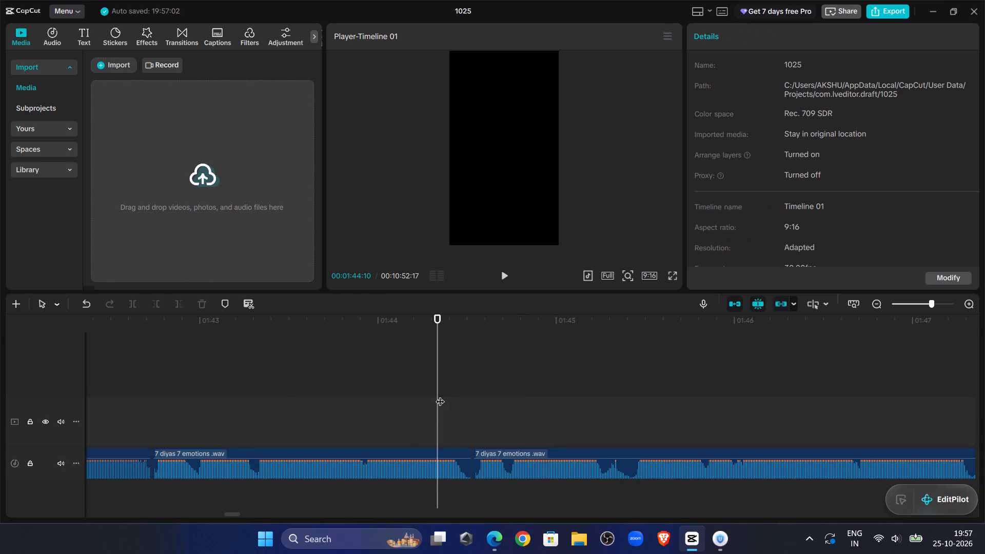
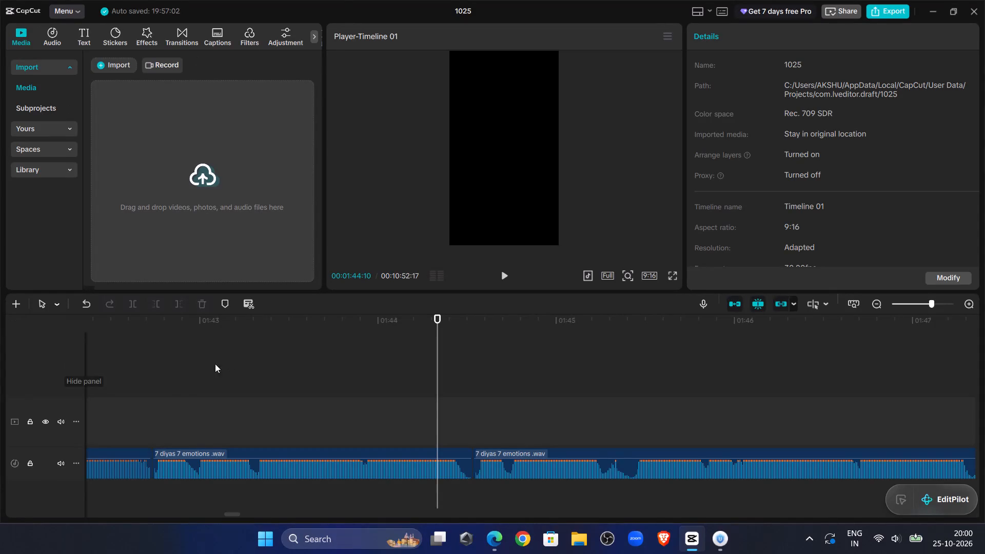
Play back the narration from 00:01:42:19 across the joins and replay the passage from before 00:01:46 to find the unwanted part.
left_click(133, 370)
left_click(114, 364)
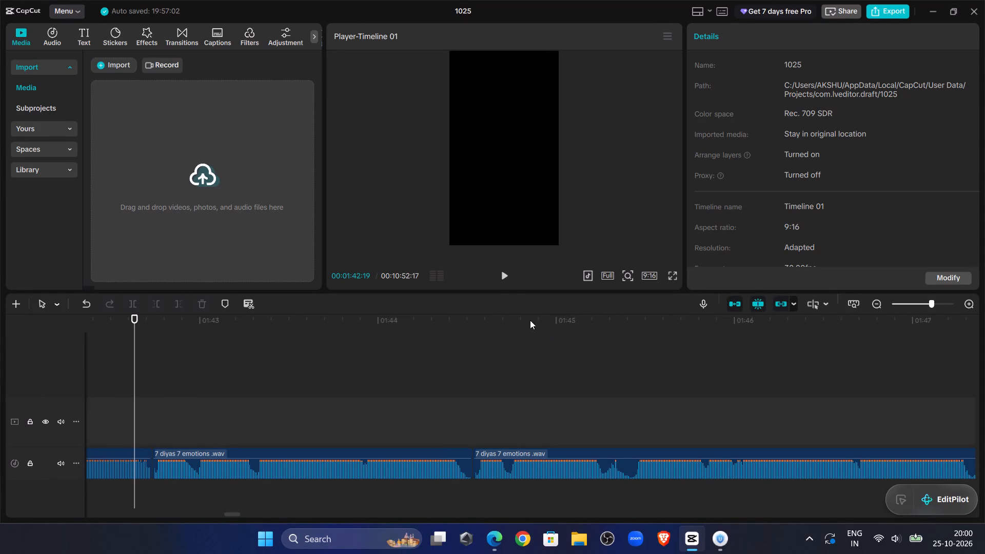
left_click(507, 282)
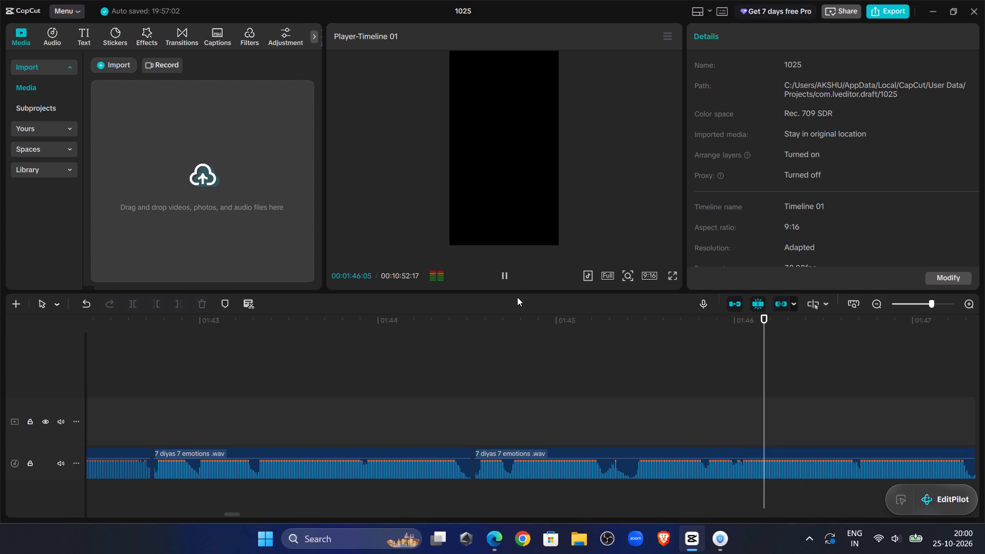
left_click(505, 272)
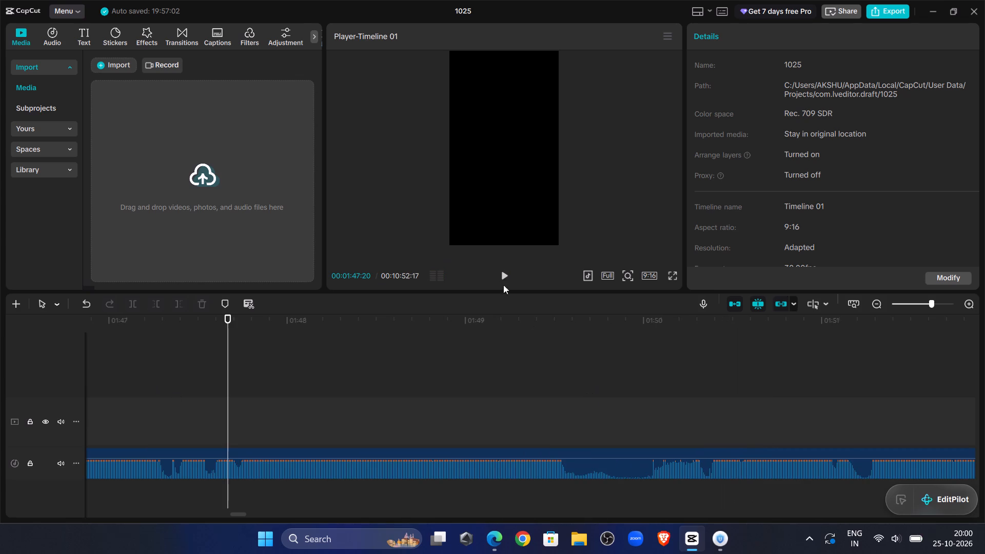
left_click(511, 282)
left_click(268, 391)
left_click_drag(268, 391, 0, 378)
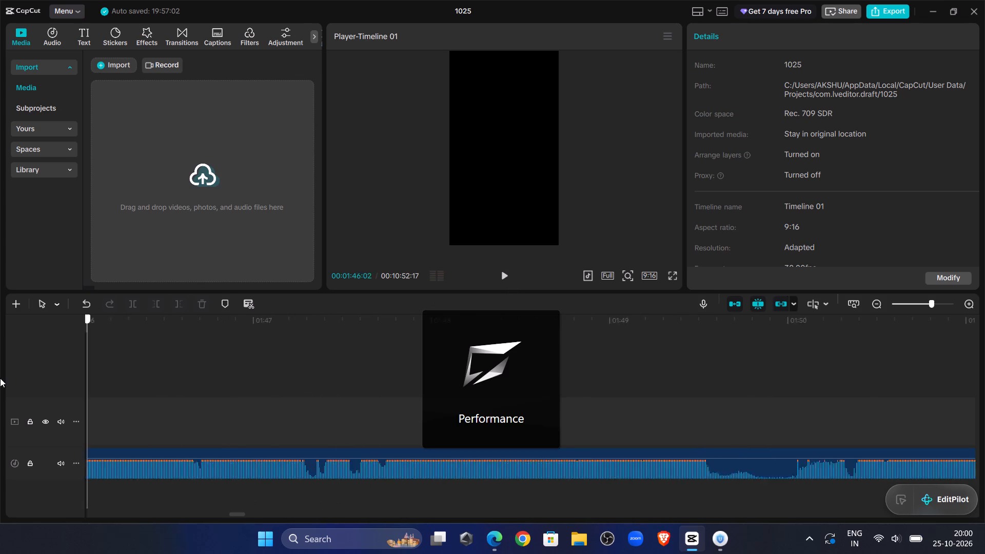
left_click_drag(0, 378, 633, 369)
left_click(498, 276)
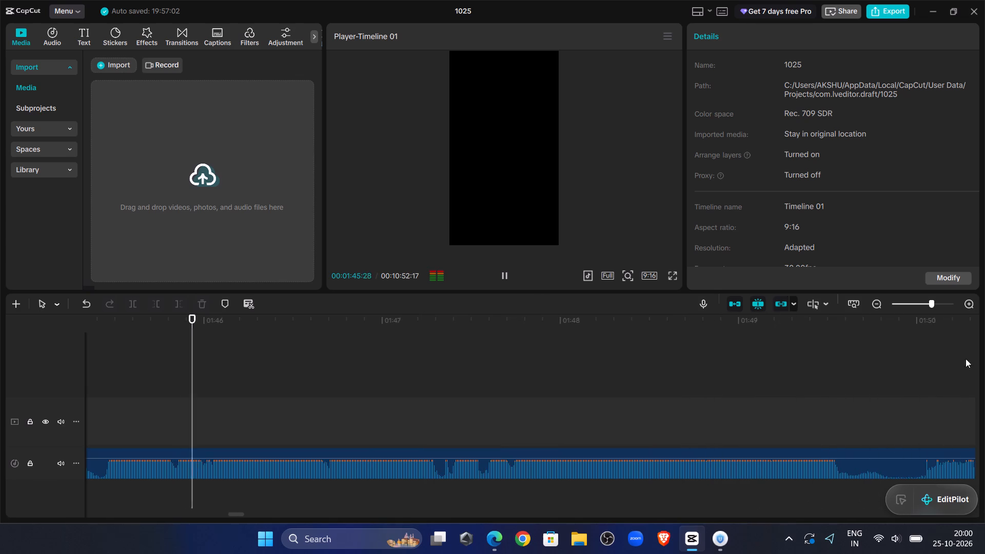
Listen on from 00:01:49:17, remove the last audio clip's beginning up to 00:01:57:08 and move the clip back against the preceding one.
left_click(923, 305)
left_click(462, 409)
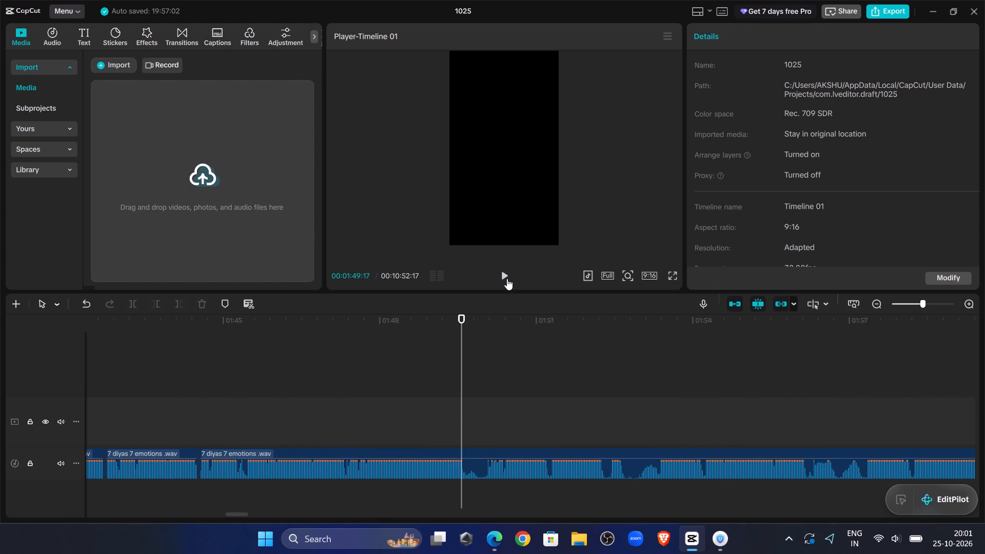
left_click(507, 279)
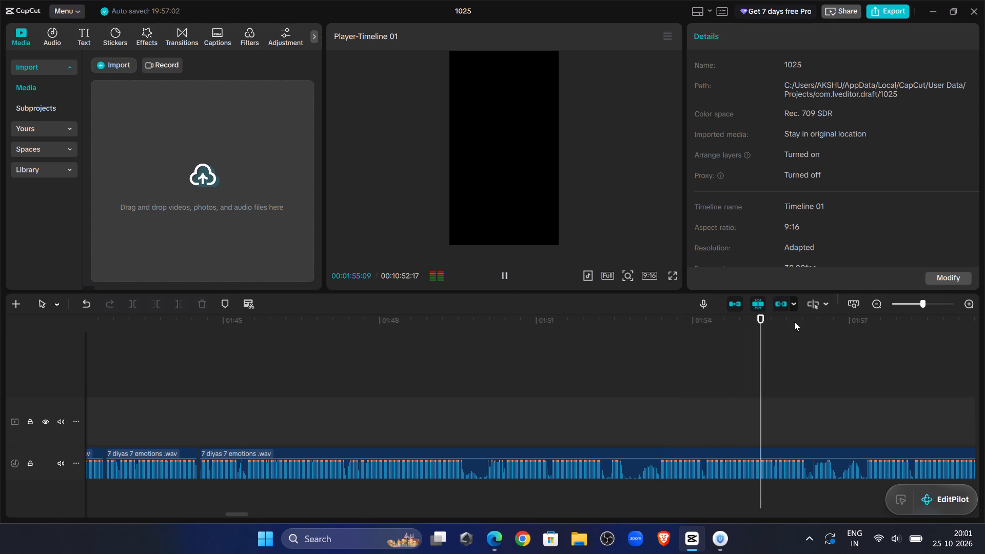
left_click(825, 406)
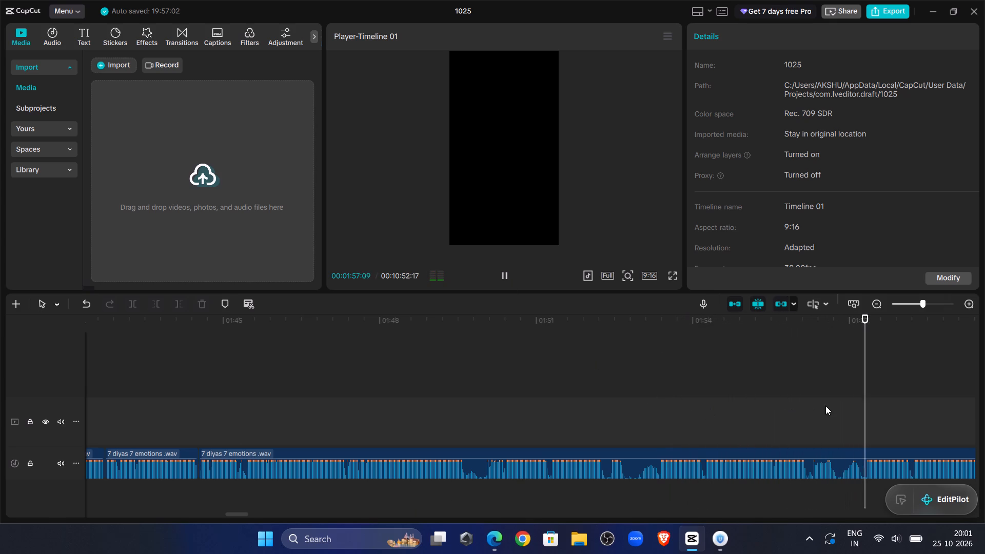
left_click_drag(826, 406, 864, 419)
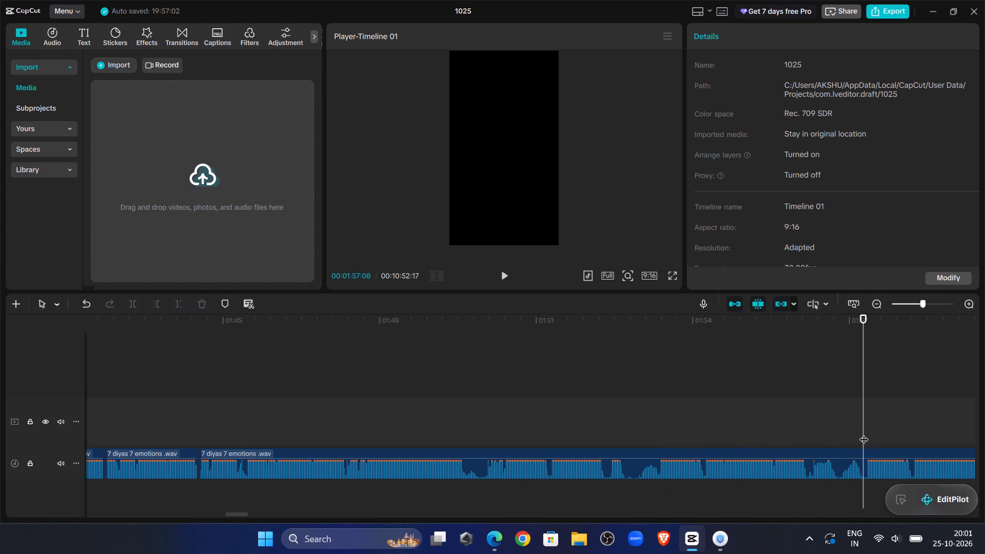
left_click(862, 454)
left_click(149, 301)
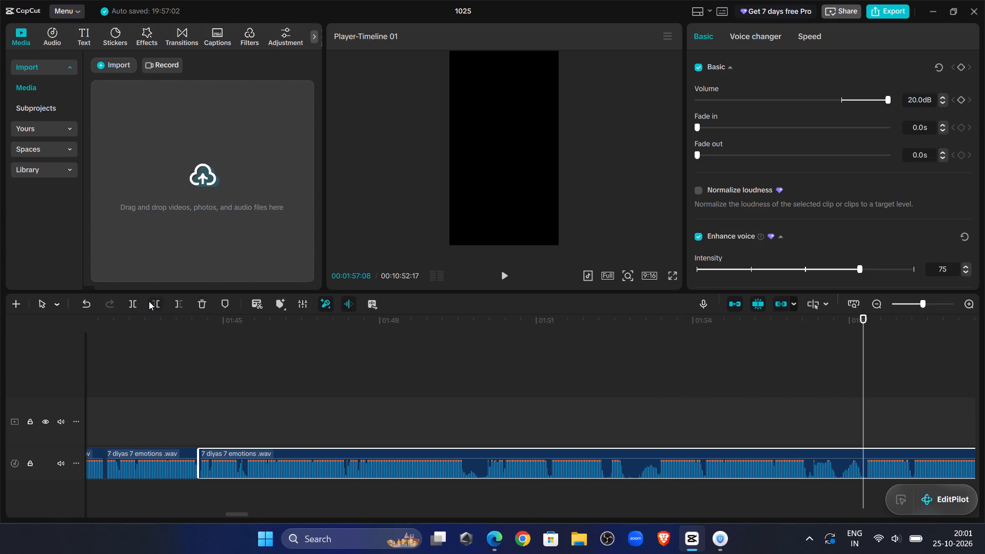
left_click_drag(889, 451, 235, 459)
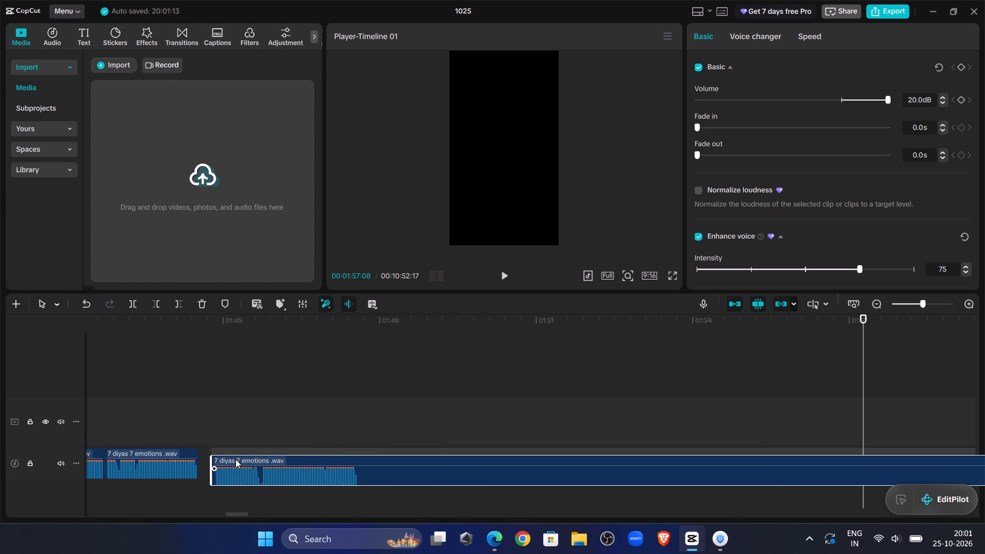
left_click_drag(235, 459, 226, 457)
Play back the new join, remove the last clip's beginning up to 00:01:51:08, just before the speech resumes, and close the gap.
left_click(170, 369)
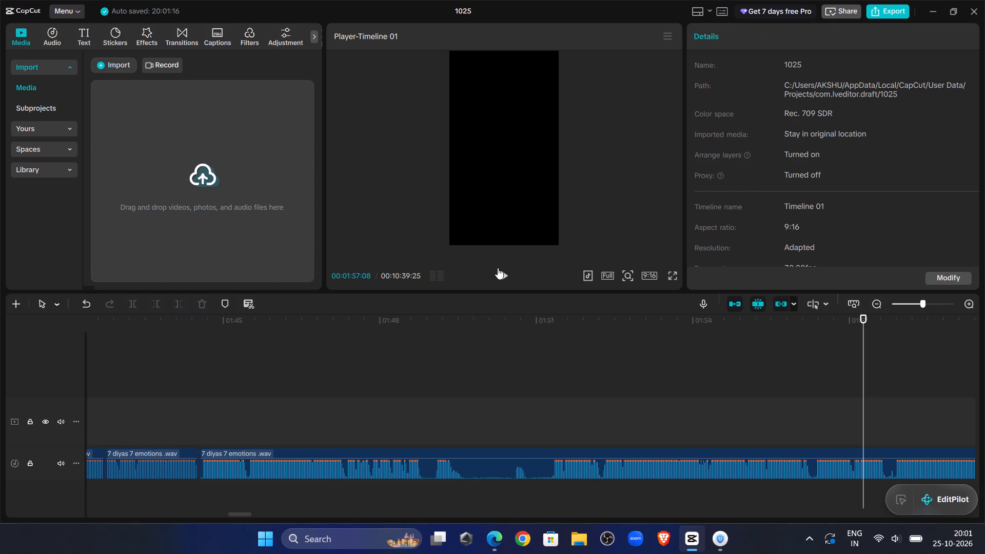
left_click(503, 270)
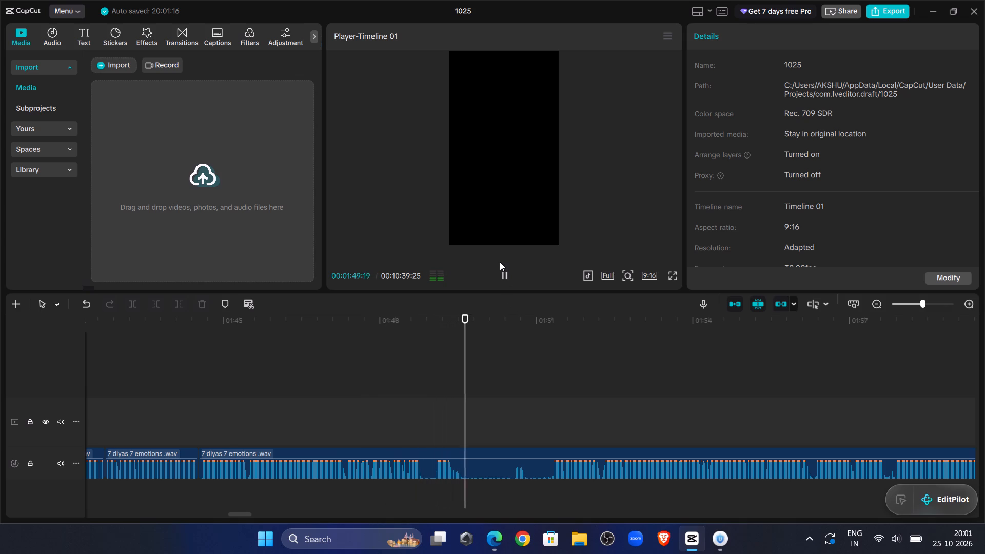
left_click(545, 419)
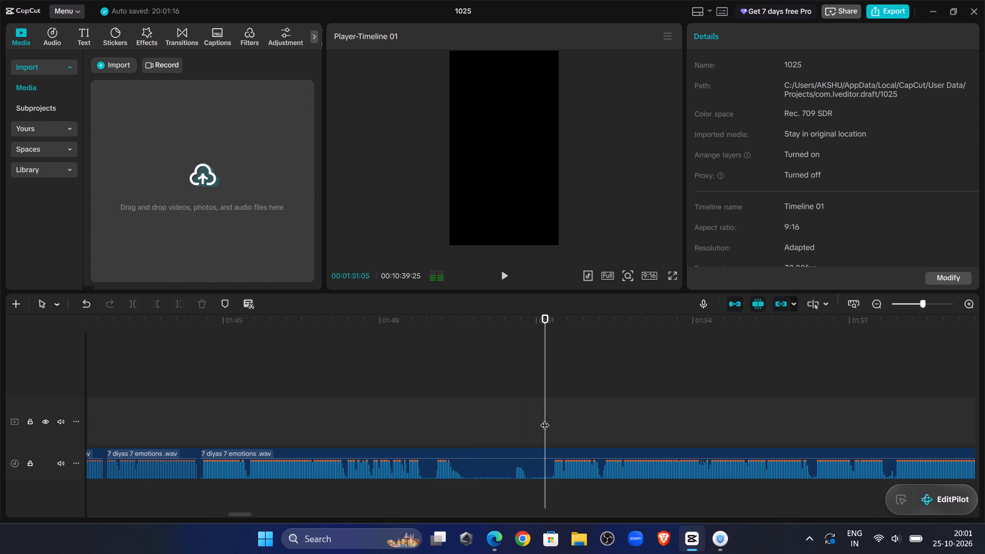
left_click_drag(545, 419, 550, 425)
left_click(551, 461)
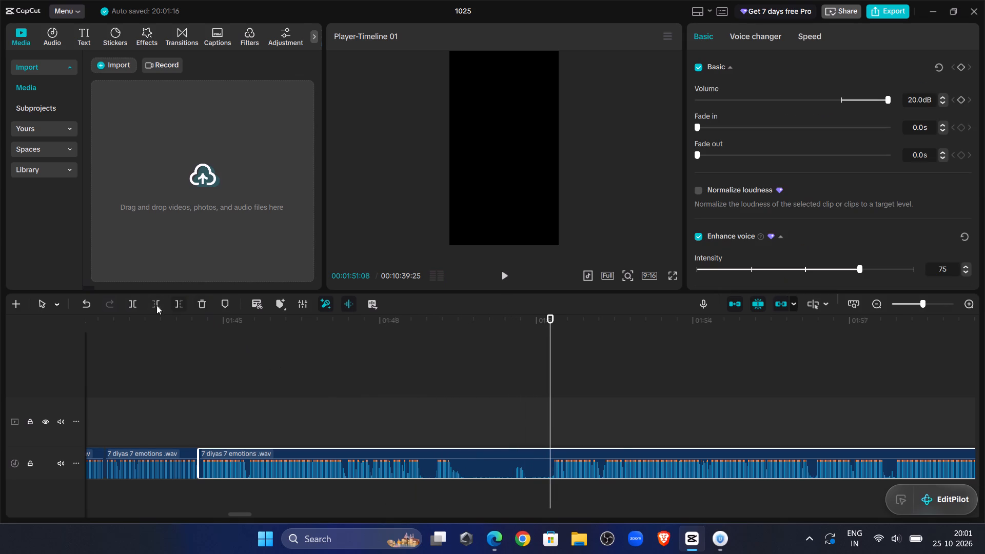
left_click(153, 304)
left_click_drag(615, 452, 269, 453)
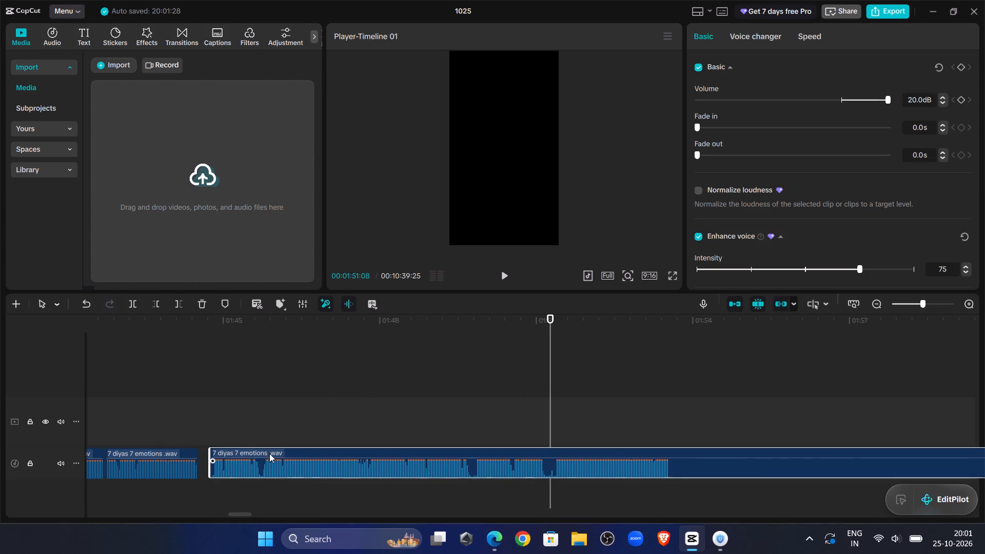
left_click_drag(269, 453, 263, 457)
Listen to the start of the last clip and split it at 00:01:45:10, at the dip in the waveform.
left_click(165, 363)
left_click(514, 271)
left_click(503, 272)
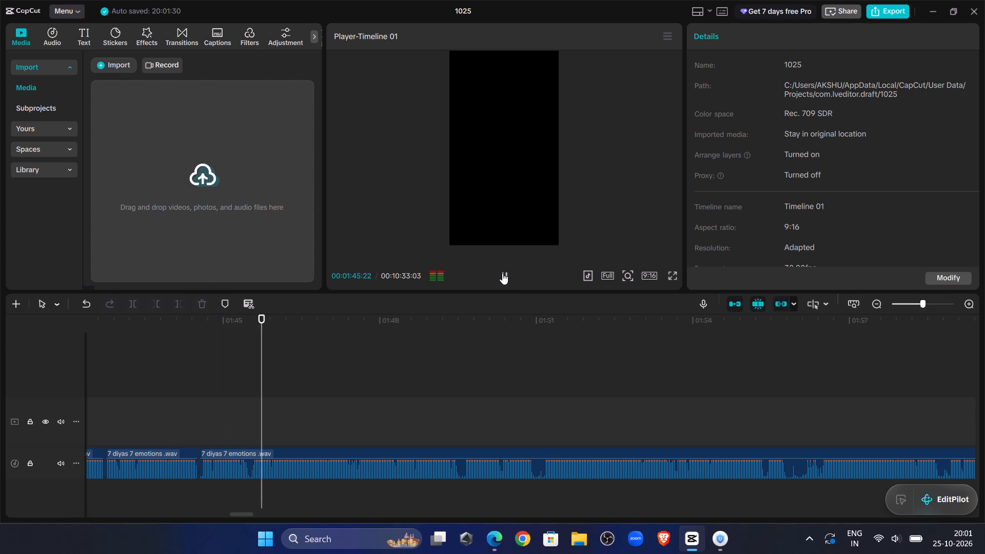
left_click(222, 405)
left_click(503, 280)
left_click(504, 280)
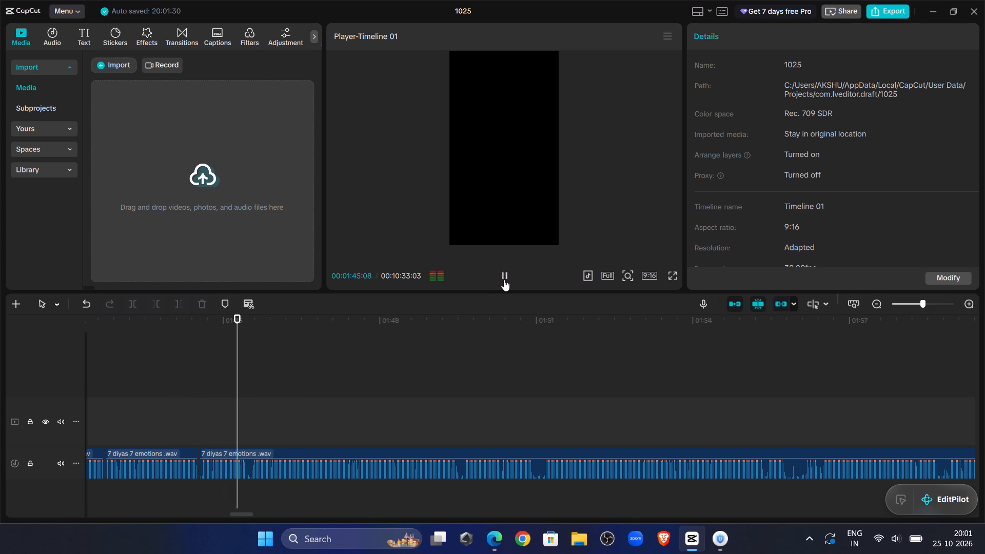
left_click(938, 302)
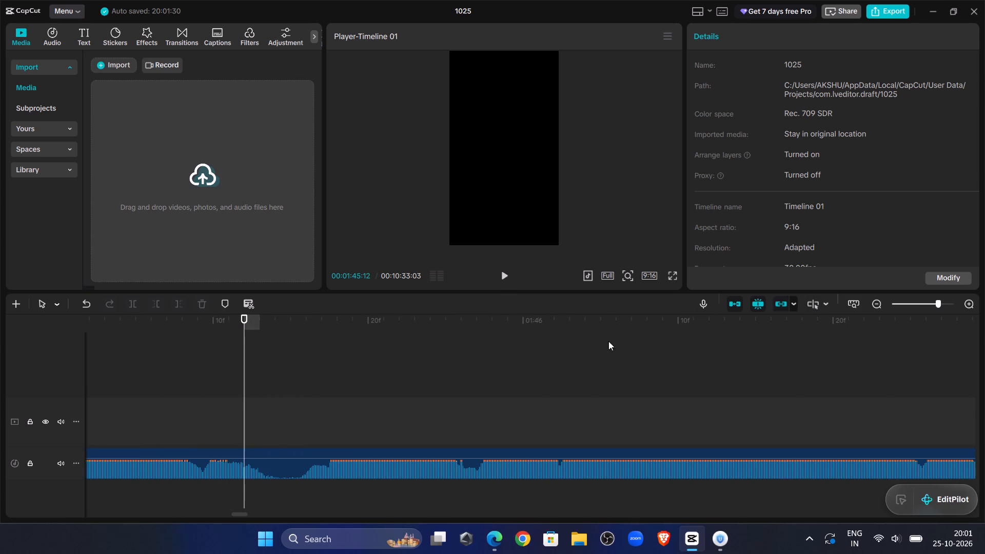
left_click(190, 431)
left_click_drag(190, 431, 206, 436)
left_click(206, 435)
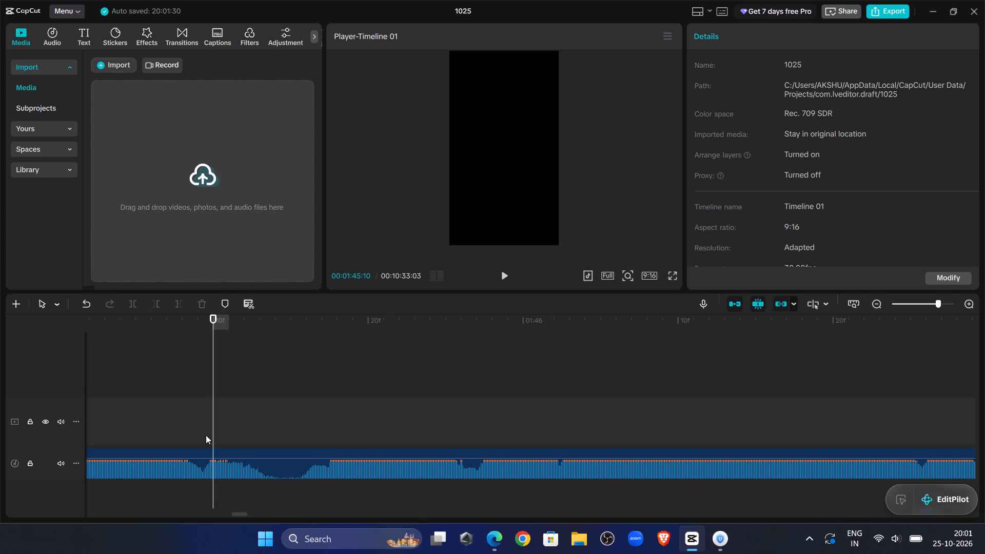
left_click(205, 438)
left_click(210, 421)
left_click(212, 457)
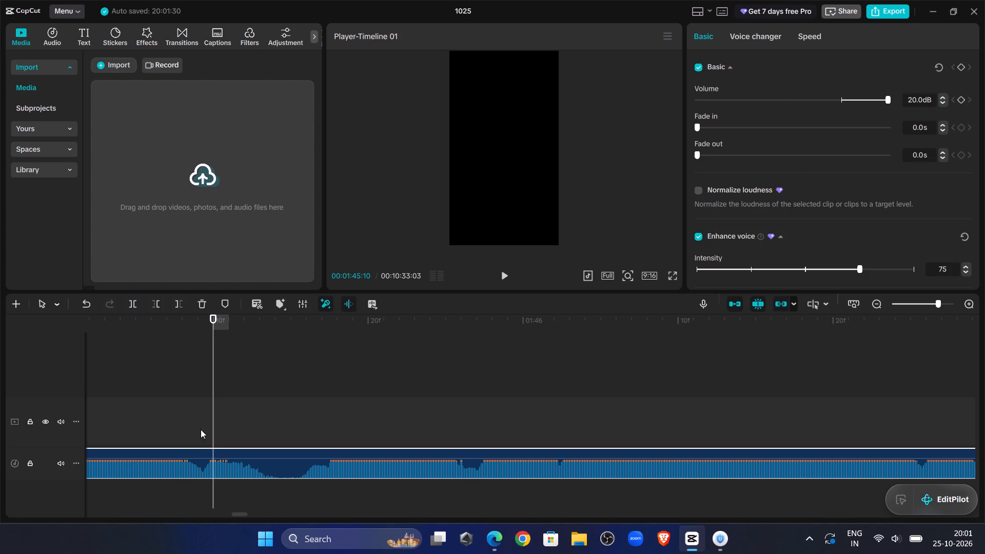
left_click(137, 310)
Listen past the split at 00:01:45:10, remove the new clip's beginning up to 00:01:45:15 and close the gap.
double_click(509, 272)
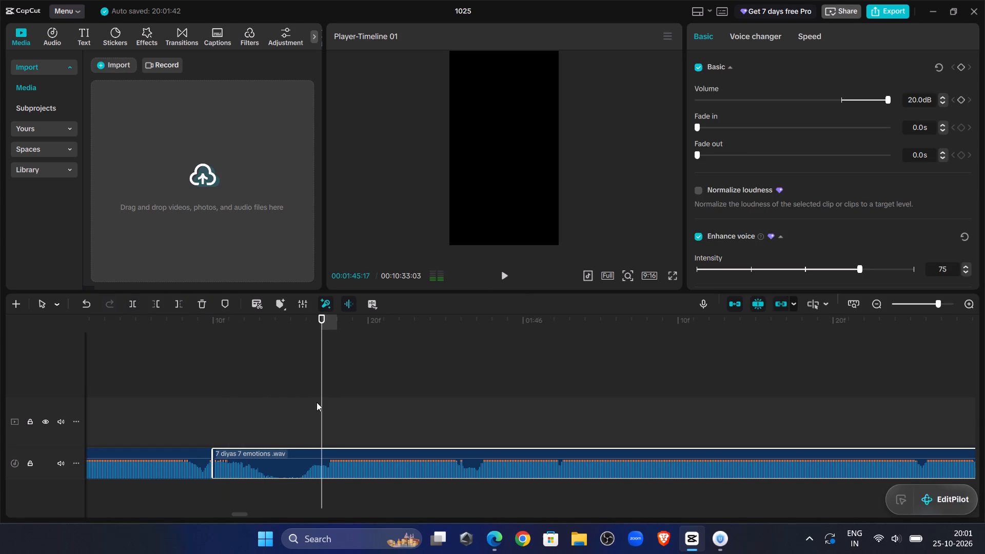
left_click(285, 389)
left_click(291, 474)
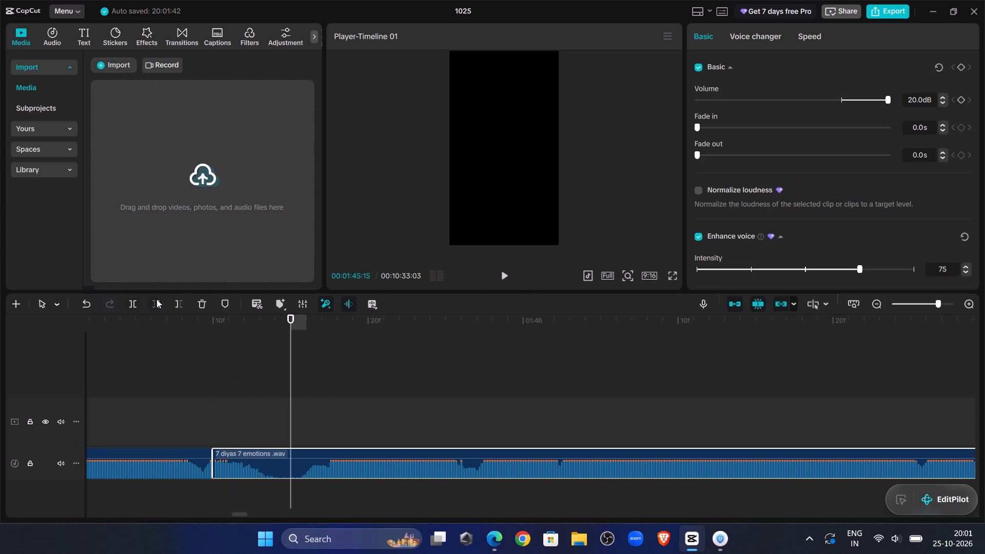
left_click(156, 299)
left_click_drag(335, 452, 252, 454)
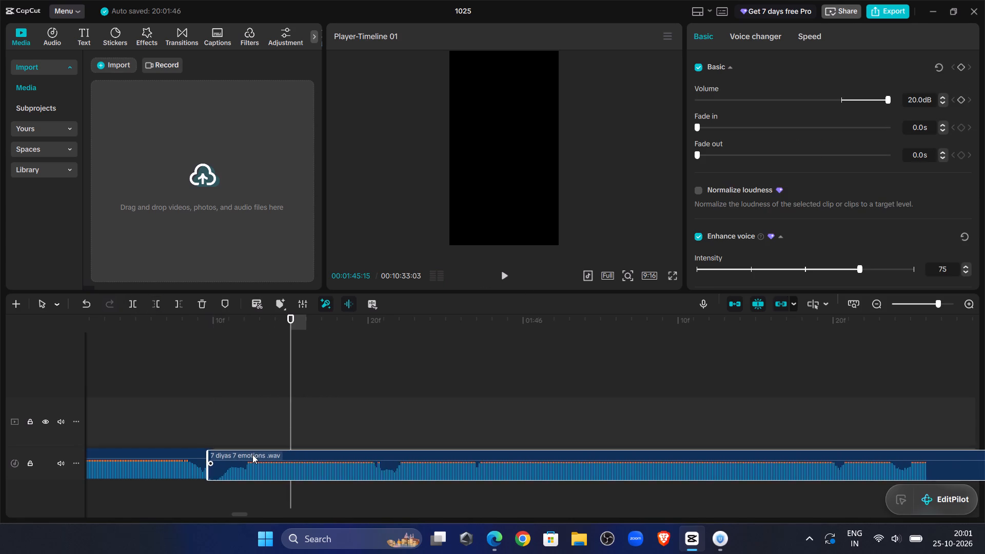
left_click_drag(252, 454, 255, 454)
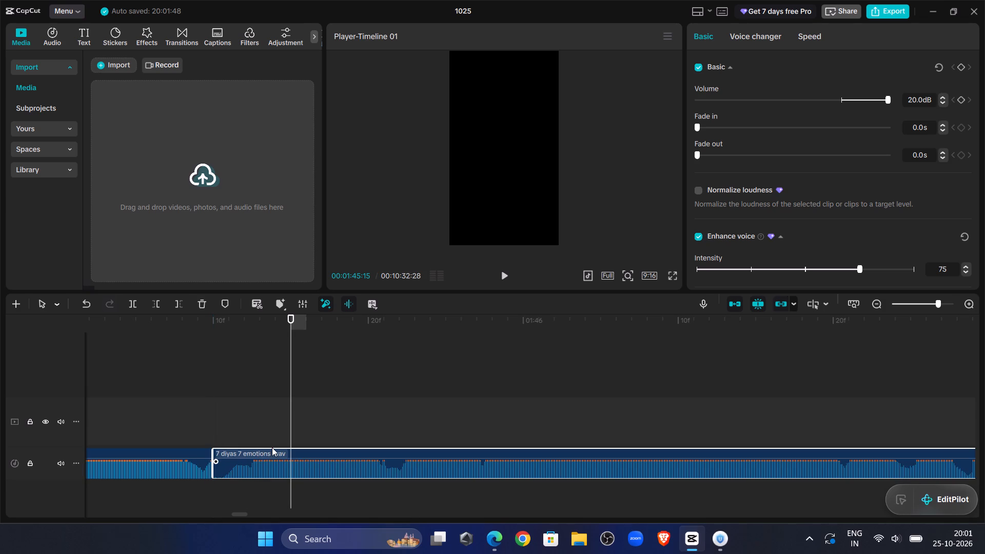
Play back the join at 00:01:45:10 and the narration after it, and split the audio clip at 00:01:47:07.
left_click(139, 369)
left_click(506, 279)
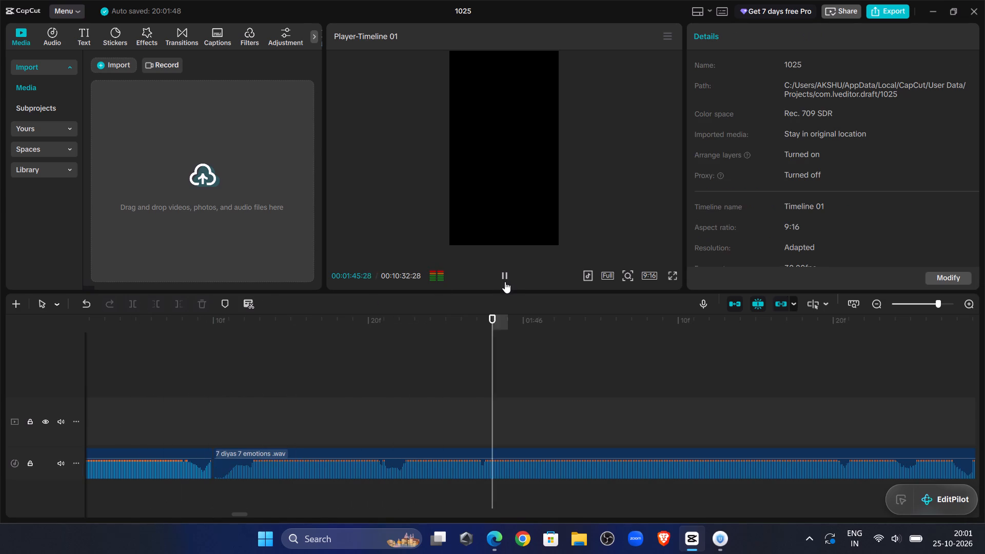
left_click(492, 284)
left_click(246, 399)
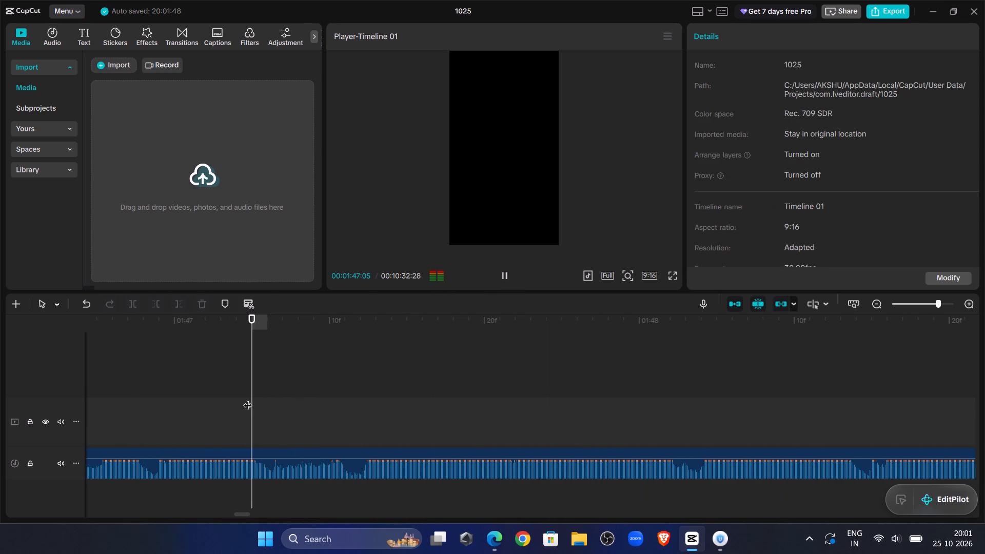
left_click_drag(248, 399, 276, 413)
left_click(277, 463)
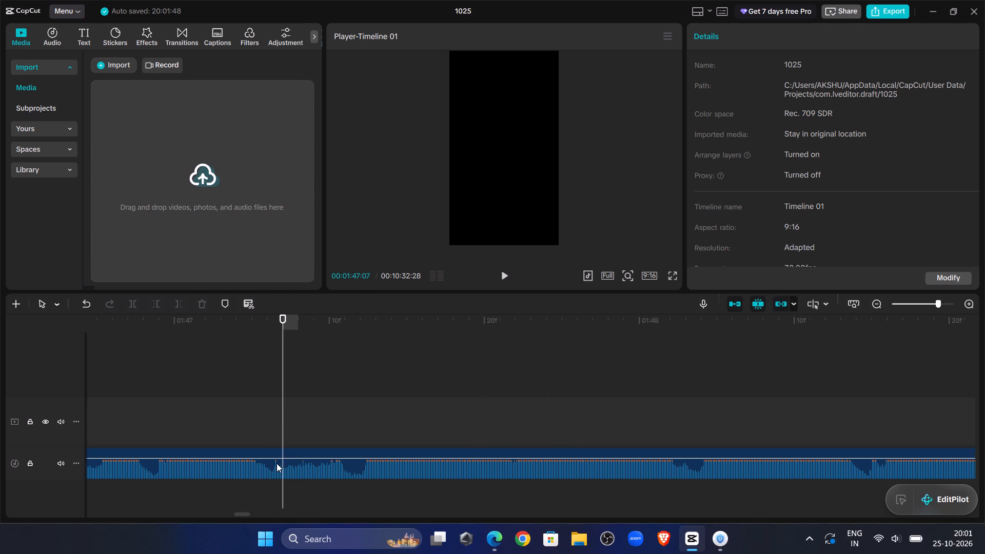
left_click(139, 301)
Listen past the split at 00:01:47:07, remove the new clip's beginning up to 00:01:47:11 and close the gap.
double_click(501, 272)
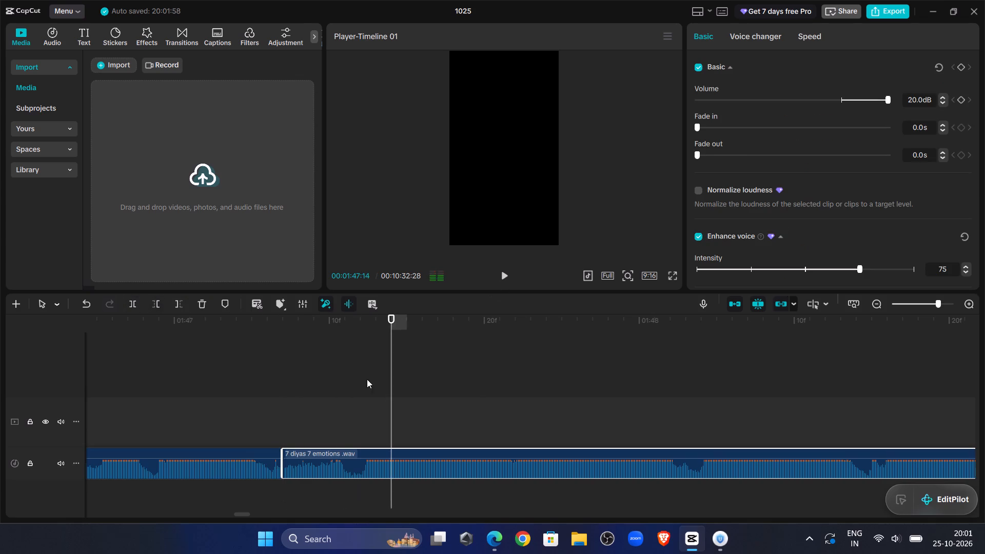
left_click(350, 427)
double_click(350, 426)
left_click(353, 434)
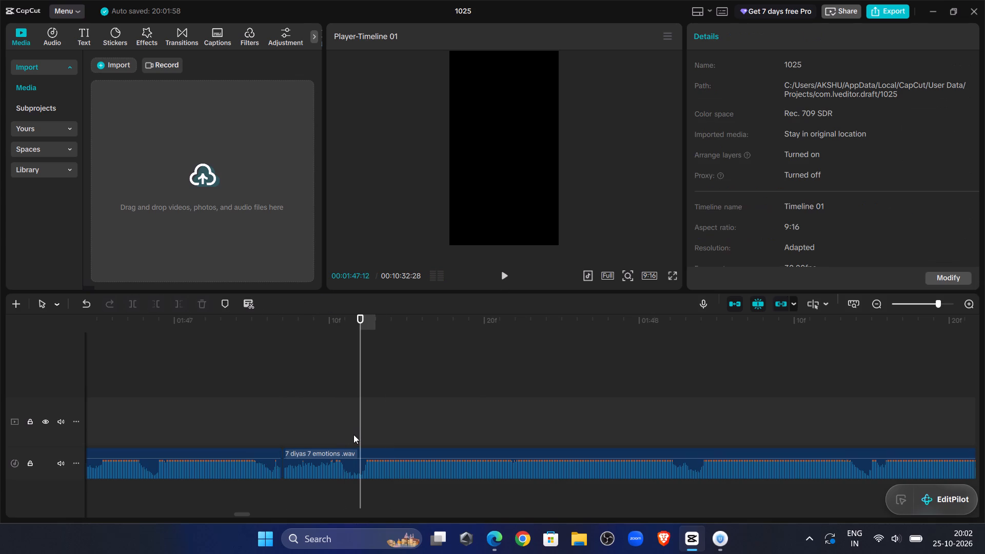
left_click(353, 437)
left_click(350, 437)
left_click(362, 457)
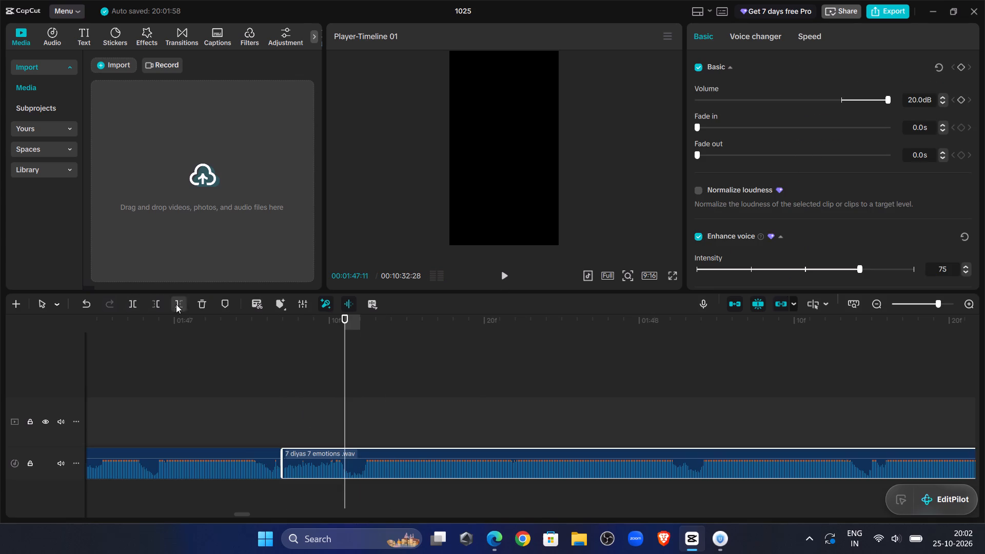
left_click(150, 303)
left_click_drag(358, 451, 295, 456)
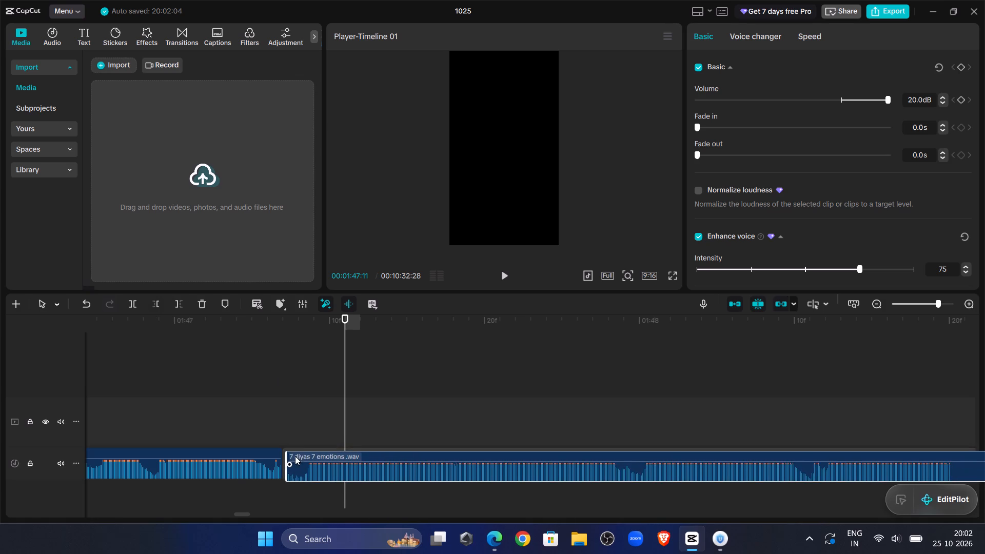
left_click_drag(295, 456, 293, 457)
Play back the join at 00:01:47:07 and the narration after it, and split the audio clip at 00:01:49:02.
left_click(155, 370)
left_click(505, 273)
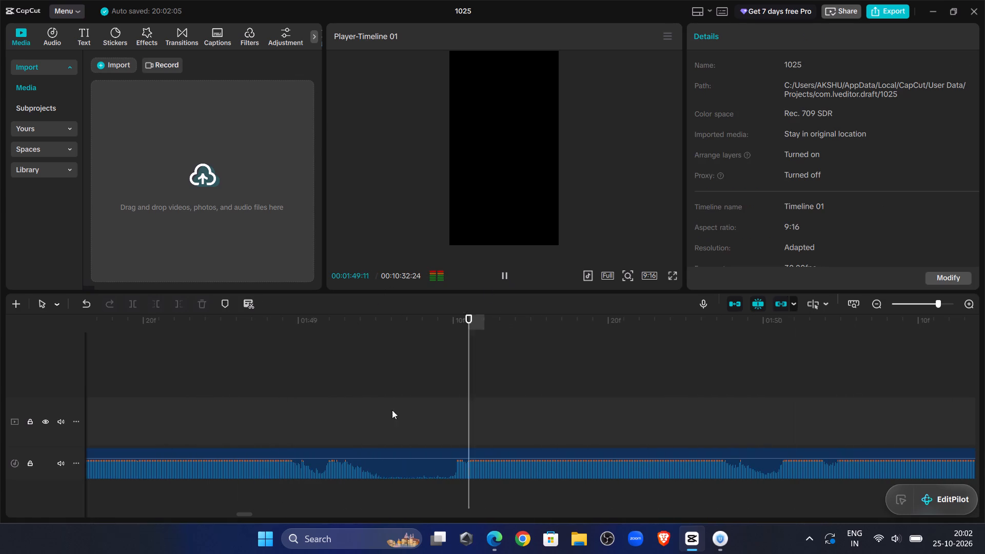
left_click(275, 430)
left_click_drag(273, 427, 334, 448)
left_click(320, 423)
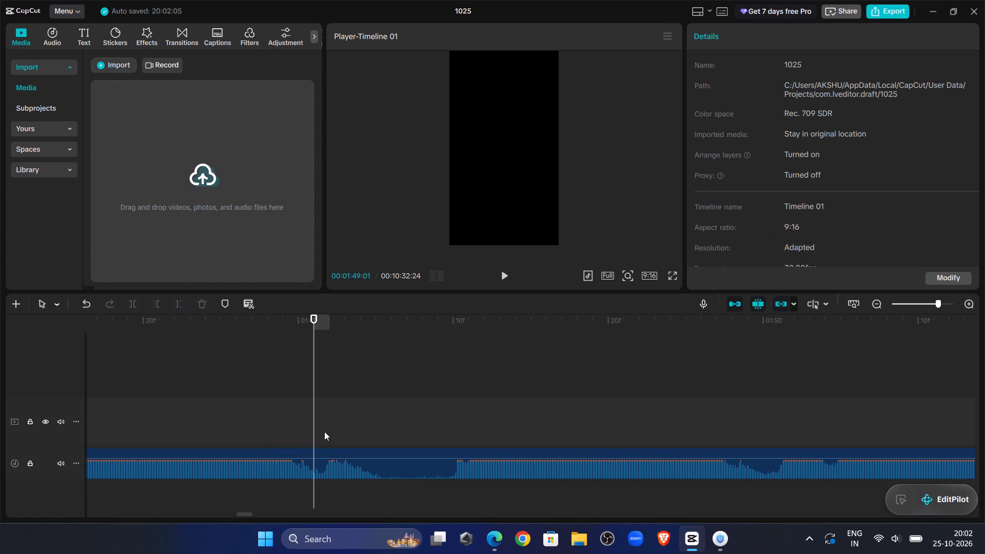
left_click(324, 428)
left_click(326, 464)
left_click(131, 294)
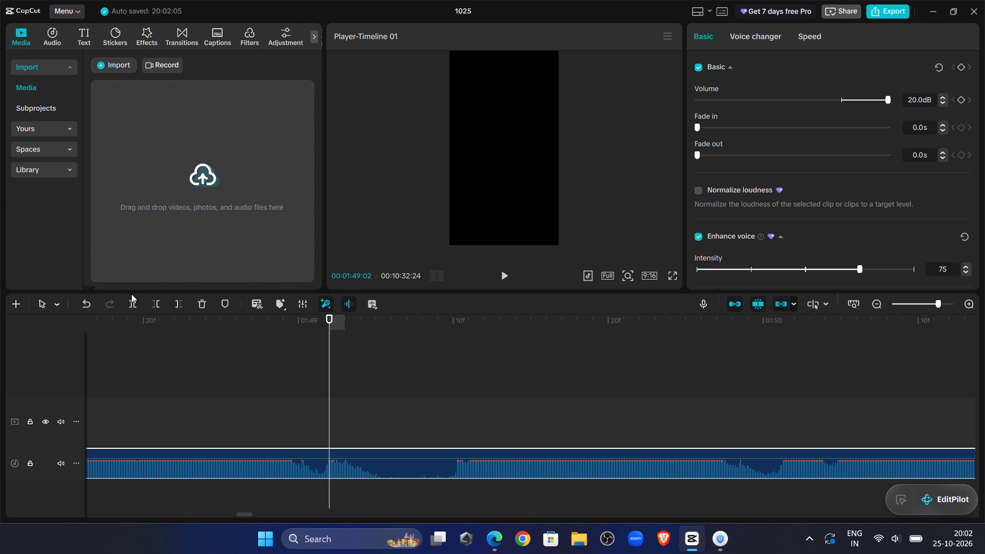
left_click(135, 307)
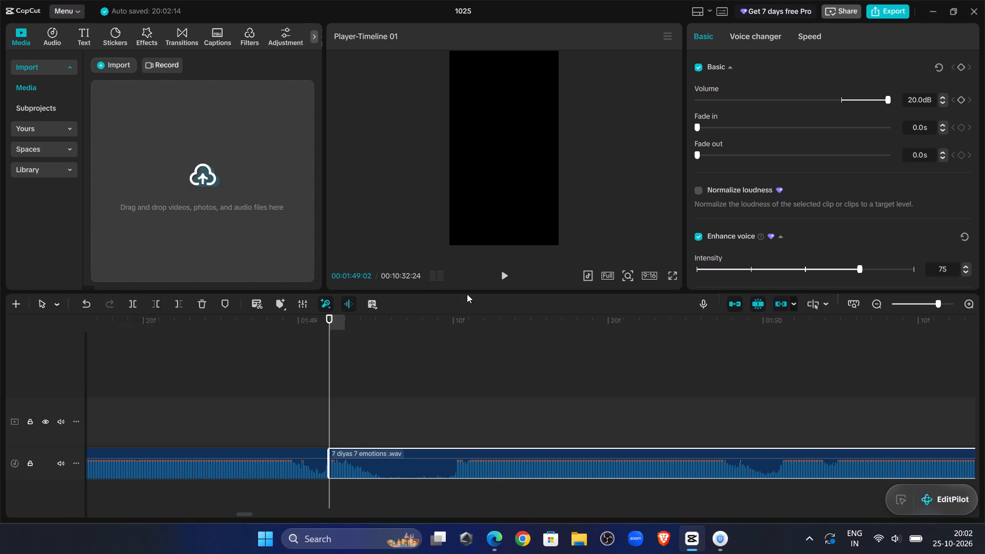
Listen past the split at 00:01:49:02, remove the new clip's beginning up to 00:01:49:09 and close the gap.
double_click(501, 276)
left_click(507, 274)
left_click_drag(507, 274, 502, 275)
left_click(437, 387)
left_click(453, 461)
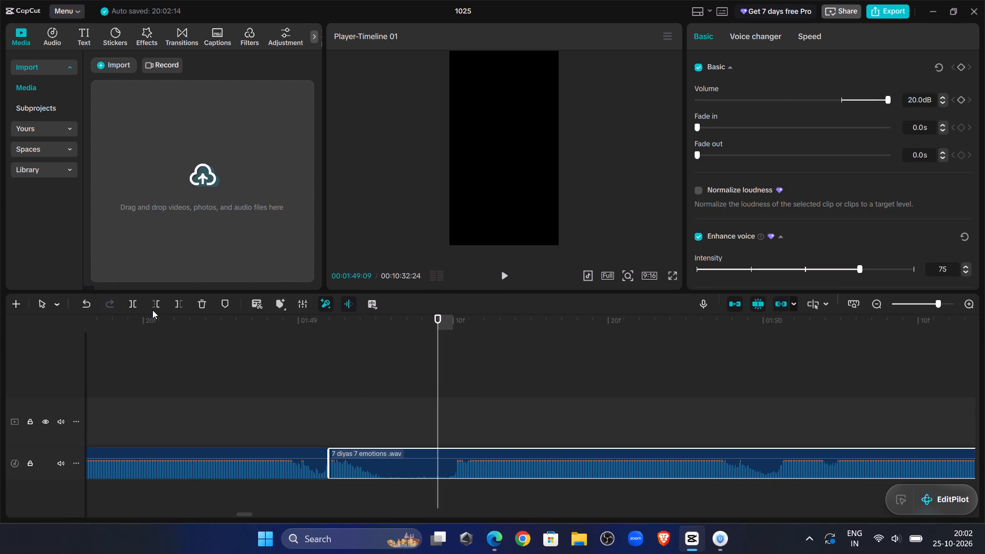
left_click(153, 308)
left_click_drag(470, 451, 362, 454)
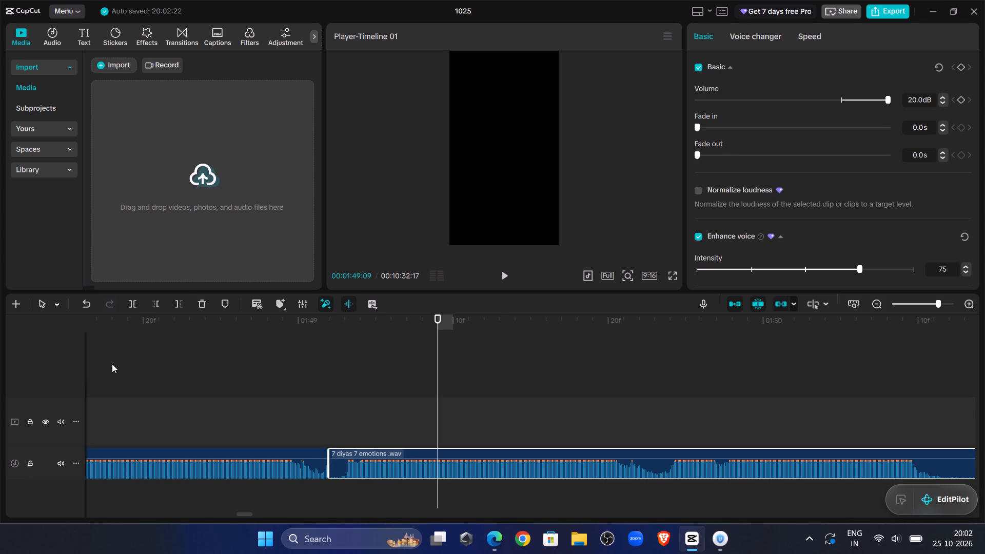
Play back the join at 00:01:49:02 and the narration after it, and split the audio clip at 00:01:50:12, in the pause.
left_click(107, 360)
left_click(511, 269)
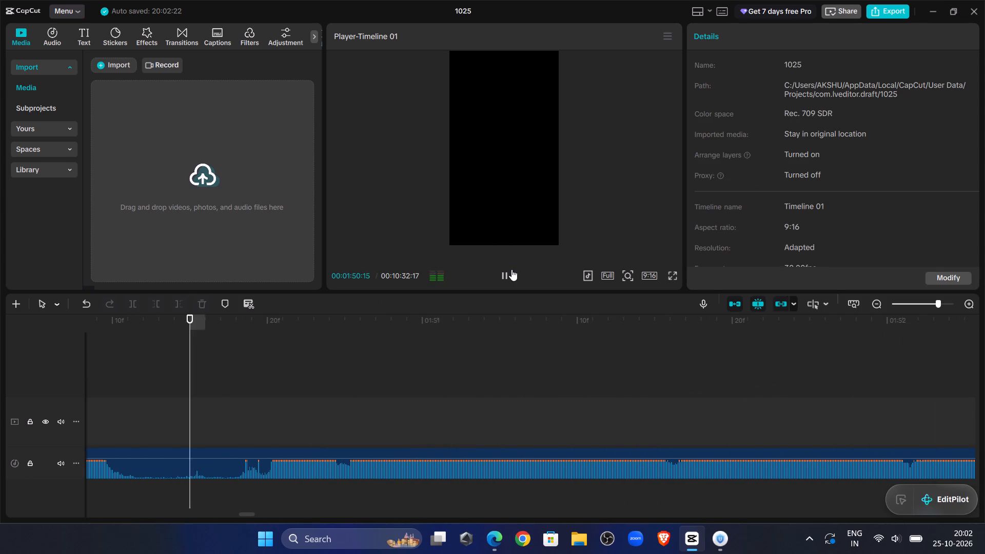
left_click(511, 269)
left_click(141, 393)
left_click(174, 466)
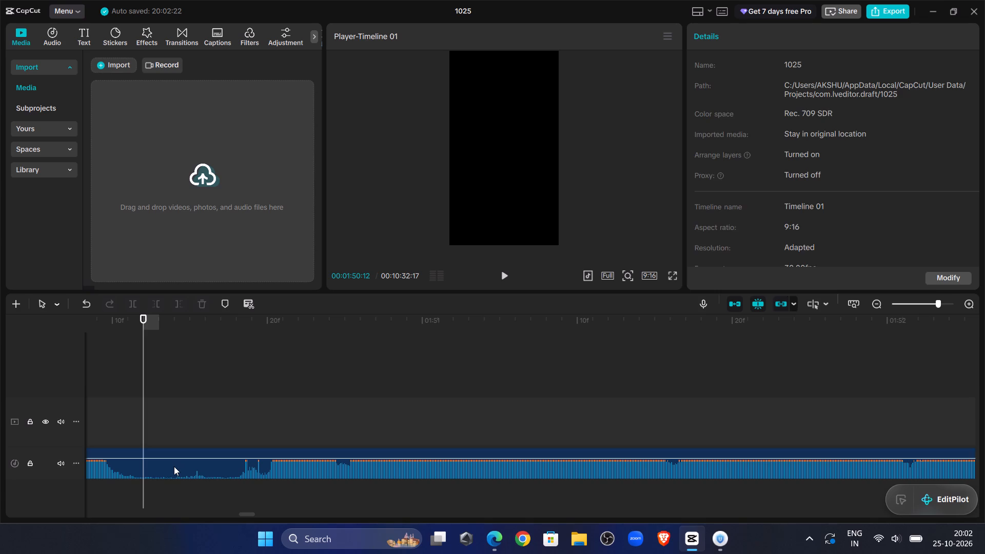
left_click(132, 299)
Listen past the split at 00:01:50:12, remove the new clip's beginning up to 00:01:50:19 and close the gap on the same audio track.
left_click(496, 272)
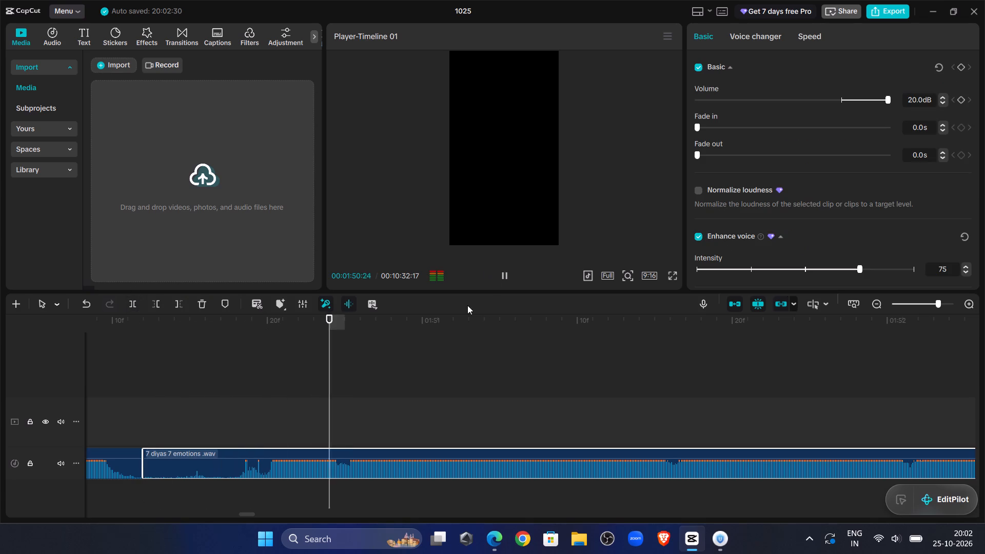
left_click(216, 387)
left_click_drag(216, 387, 258, 410)
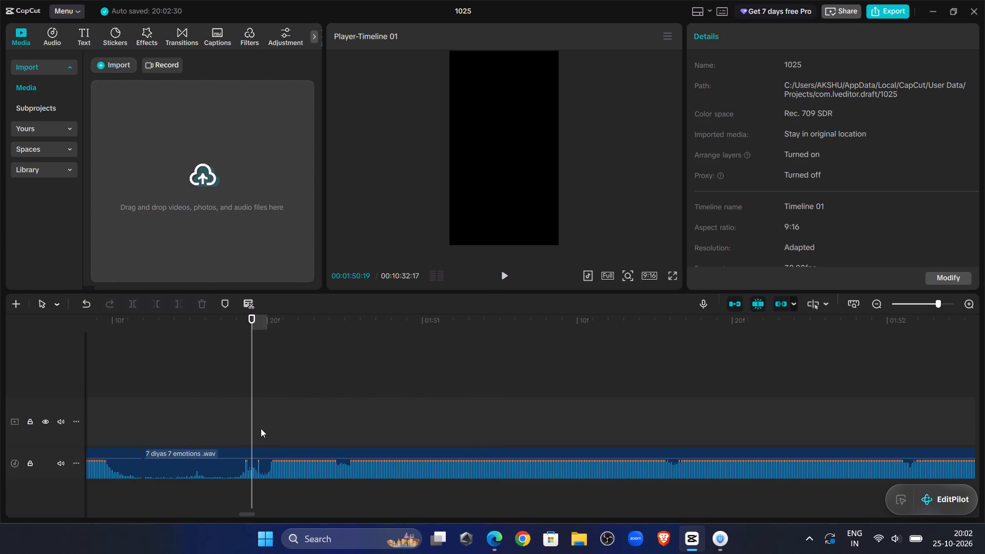
left_click(265, 433)
left_click(252, 426)
left_click(266, 453)
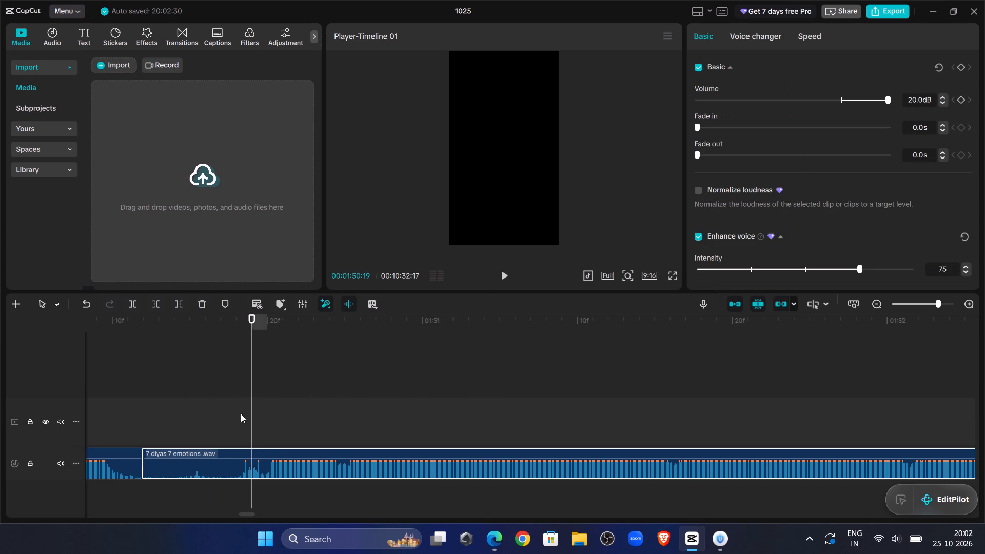
left_click(151, 302)
left_click_drag(274, 451, 189, 445)
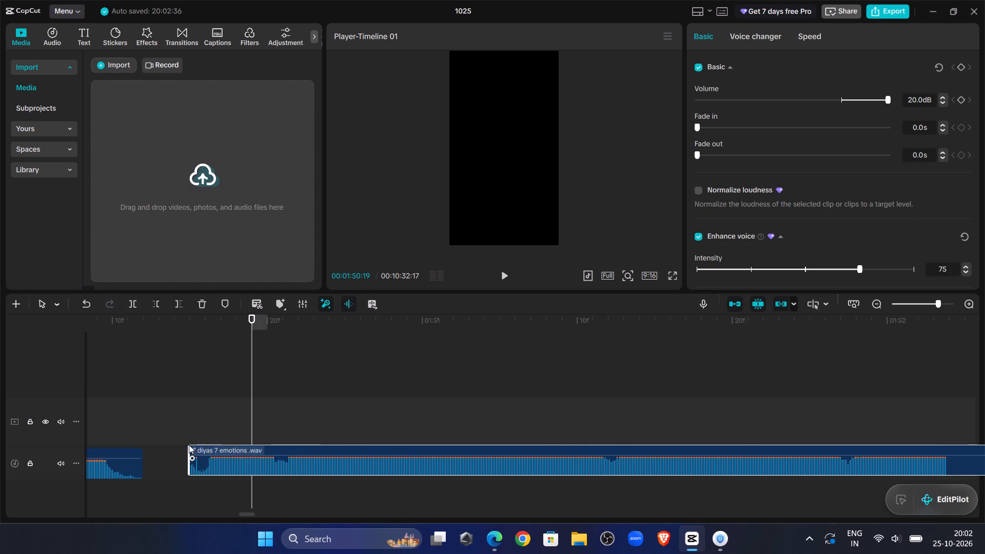
left_click_drag(189, 445, 164, 447)
left_click(144, 365)
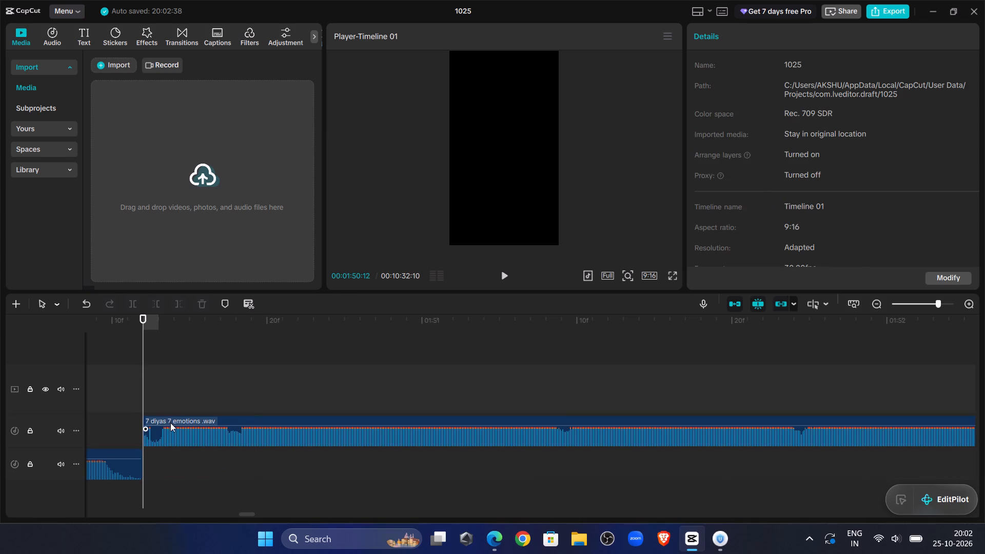
left_click(170, 422)
left_click_drag(170, 421, 172, 460)
Play back the join at 00:01:50:12 and the narration after it, and split the audio clip at 00:01:52:19.
left_click(126, 354)
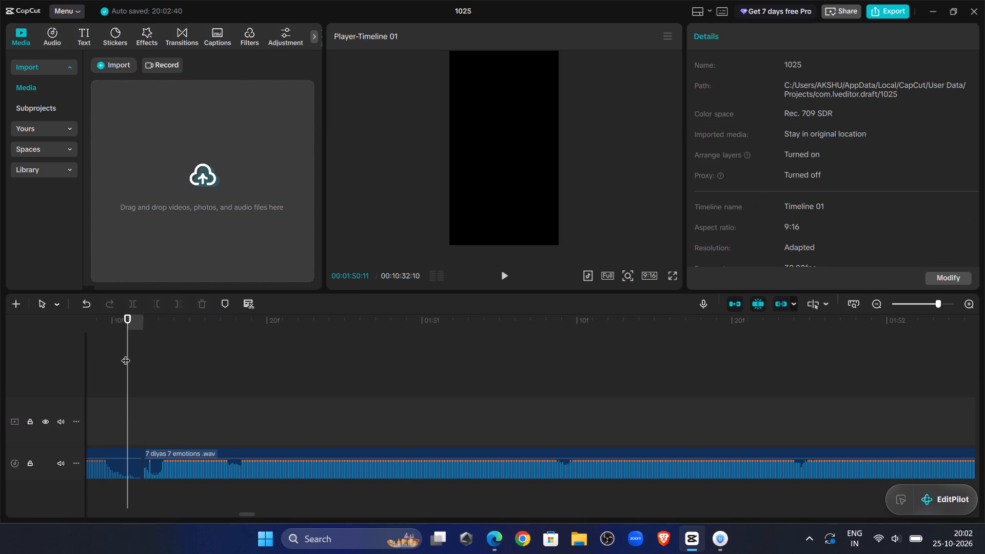
left_click_drag(126, 354, 93, 344)
left_click(506, 279)
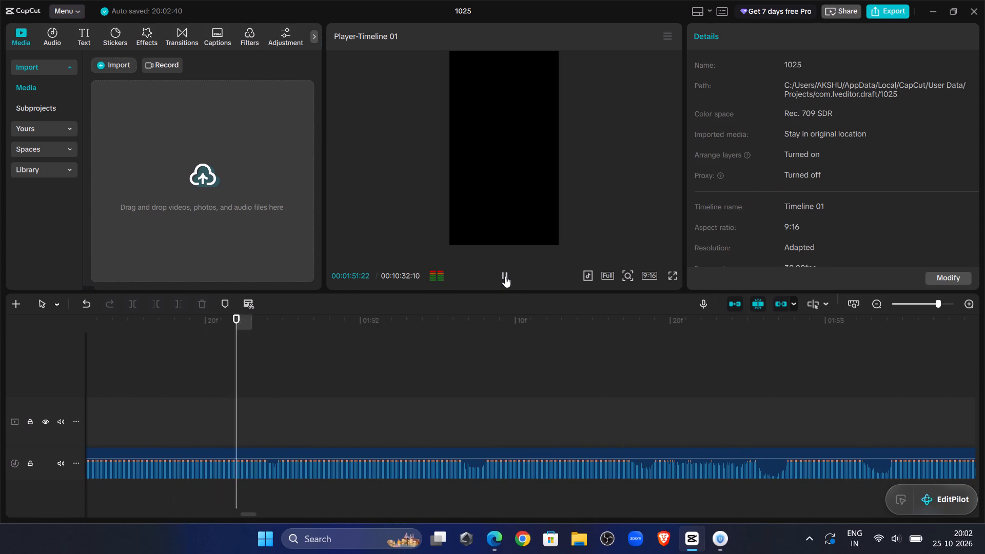
left_click(505, 276)
left_click(659, 400)
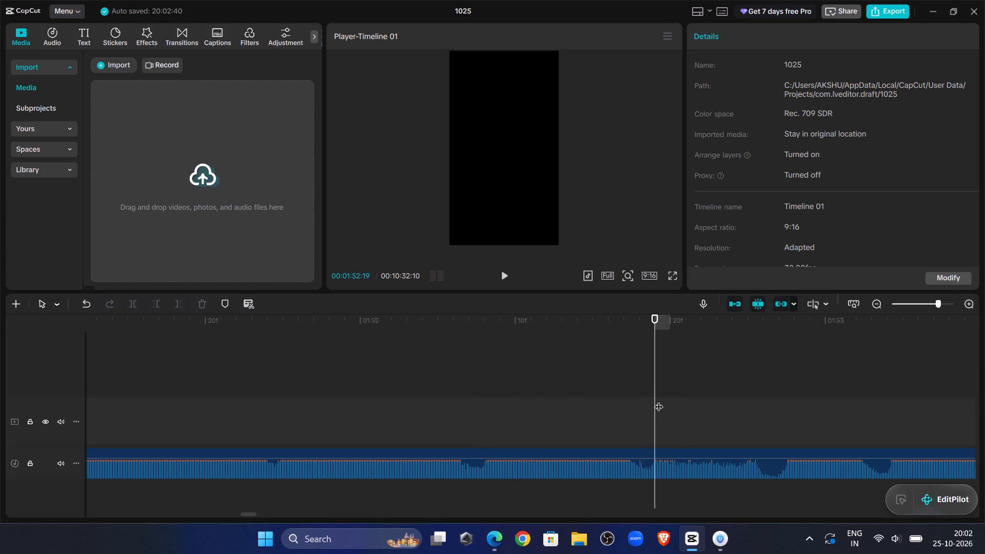
left_click(650, 466)
left_click(134, 307)
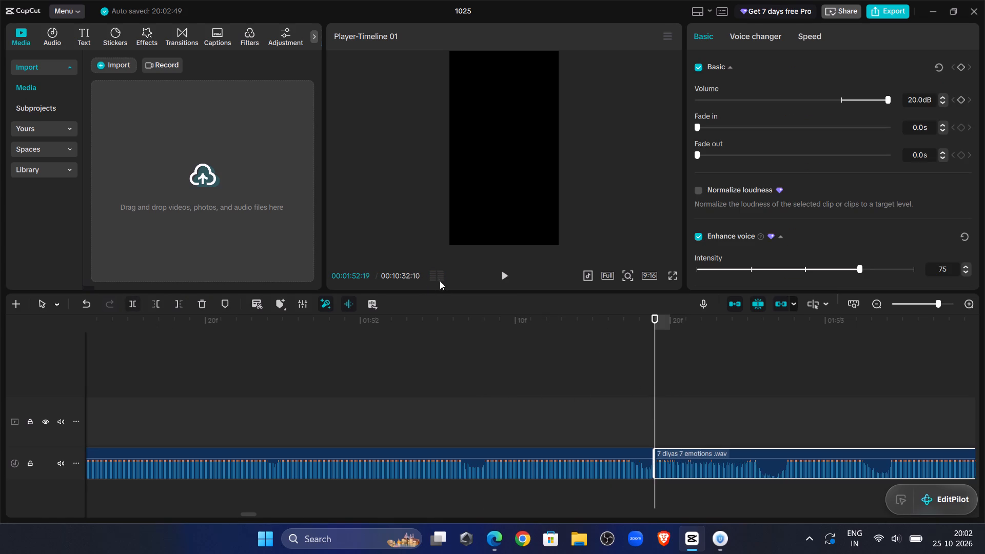
Listen past the split at 00:01:52:19, remove the new clip's beginning up to 00:01:52:26 and close the gap.
double_click(503, 275)
left_click(757, 411)
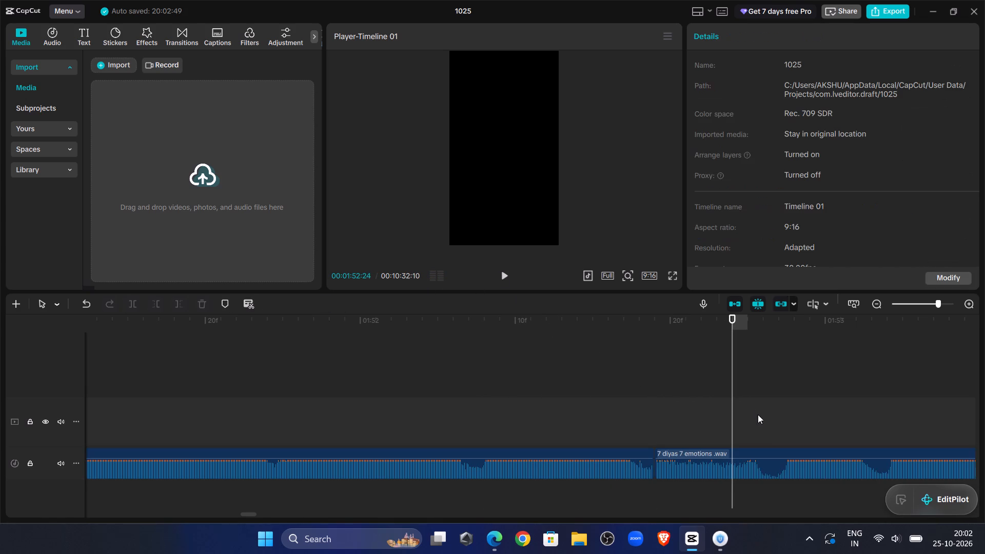
left_click(771, 458)
left_click(155, 299)
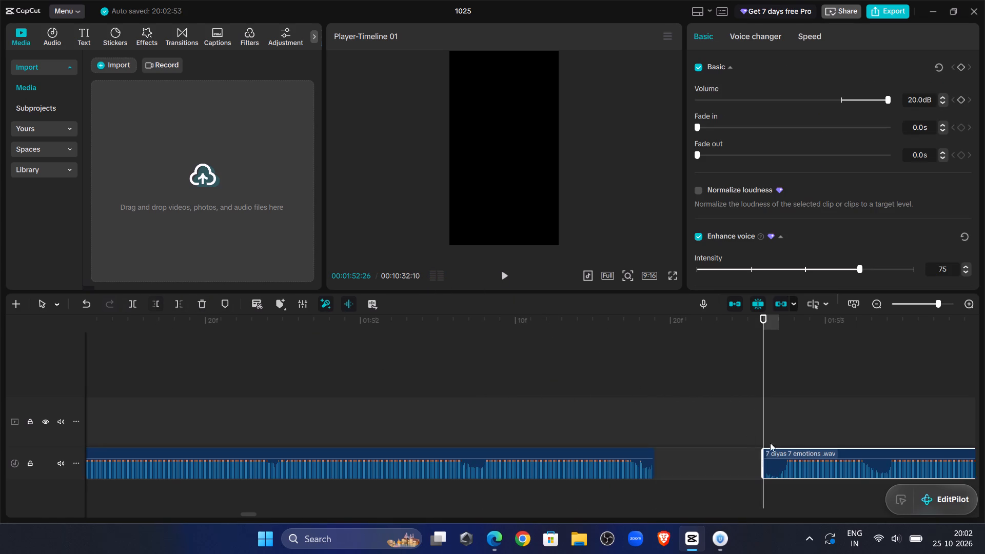
left_click_drag(804, 451, 698, 454)
Play back the join at 00:01:52:19 and the narration after it, and split the audio clip at 00:01:54:23, in the pause.
left_click(574, 363)
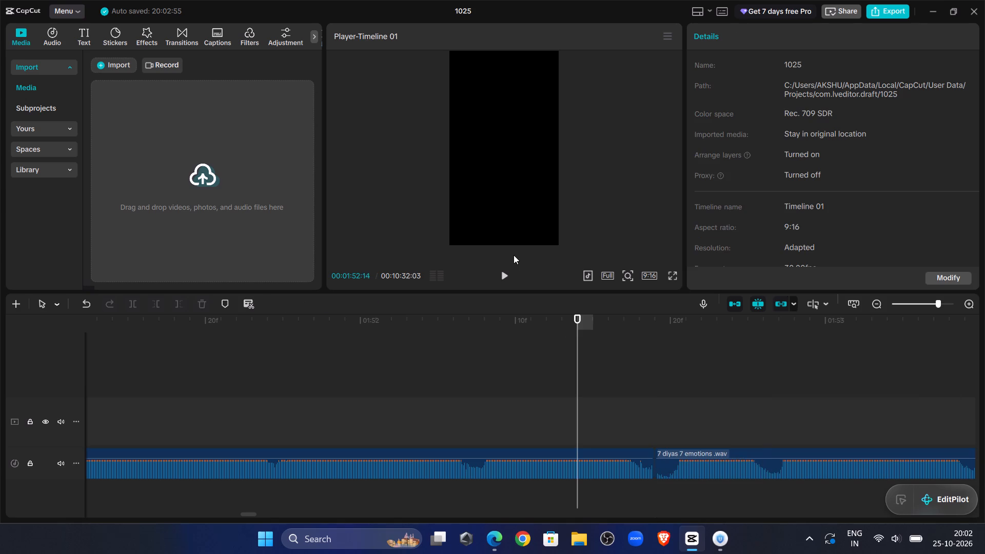
left_click(499, 271)
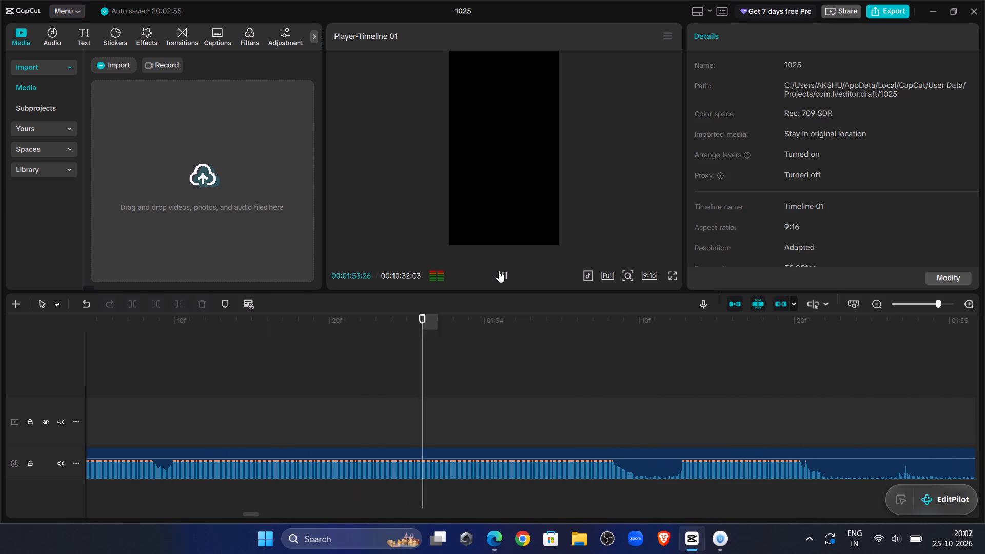
left_click(500, 271)
left_click(840, 417)
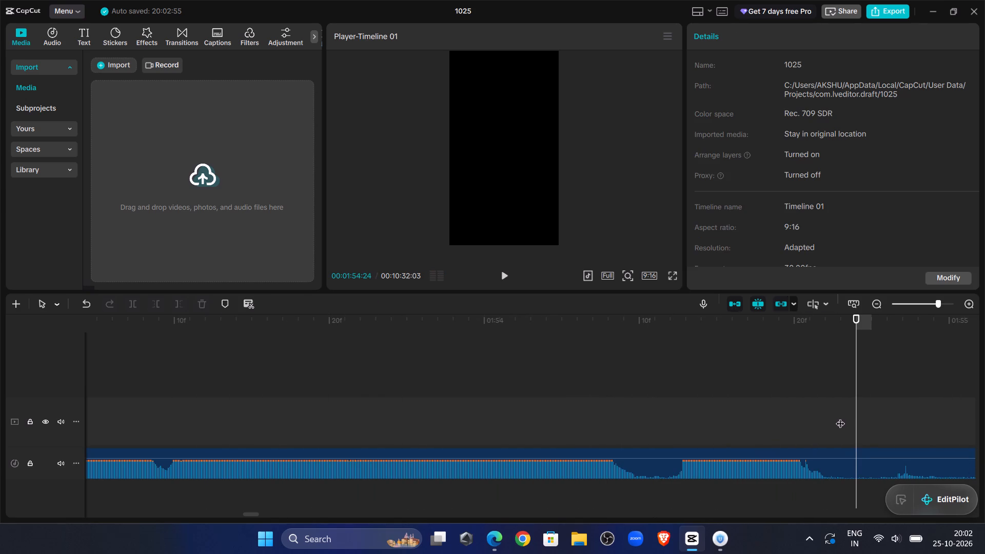
left_click(843, 449)
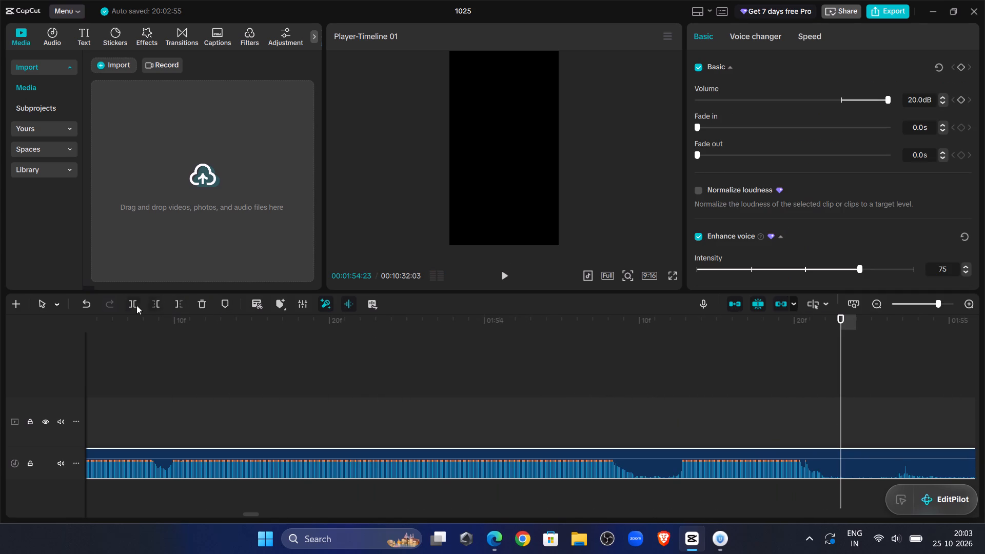
left_click(135, 306)
Listen to the narration after the split at 00:01:54:23, remove the new clip's beginning up to 00:02:00:18 and close the gap.
left_click(501, 275)
left_click(928, 302)
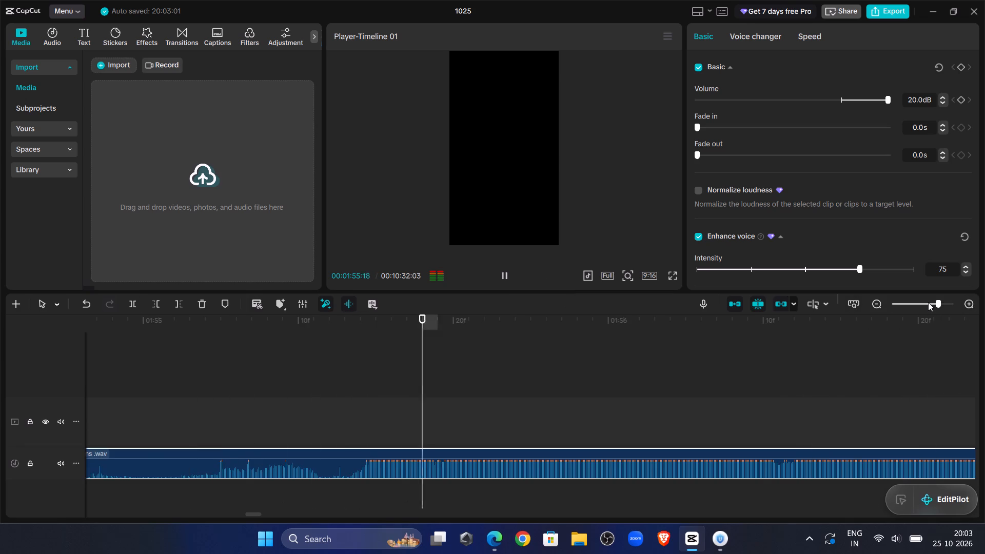
left_click(640, 393)
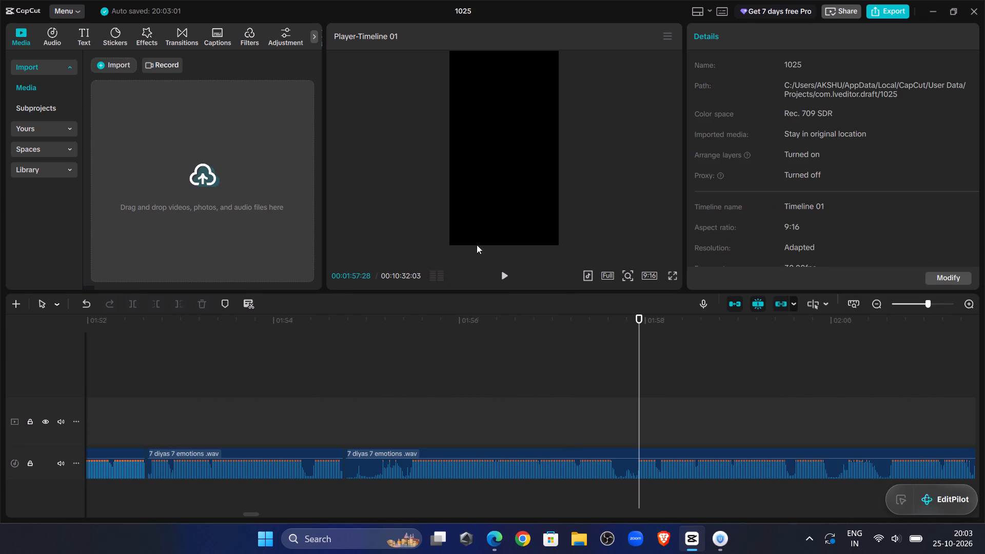
left_click(504, 273)
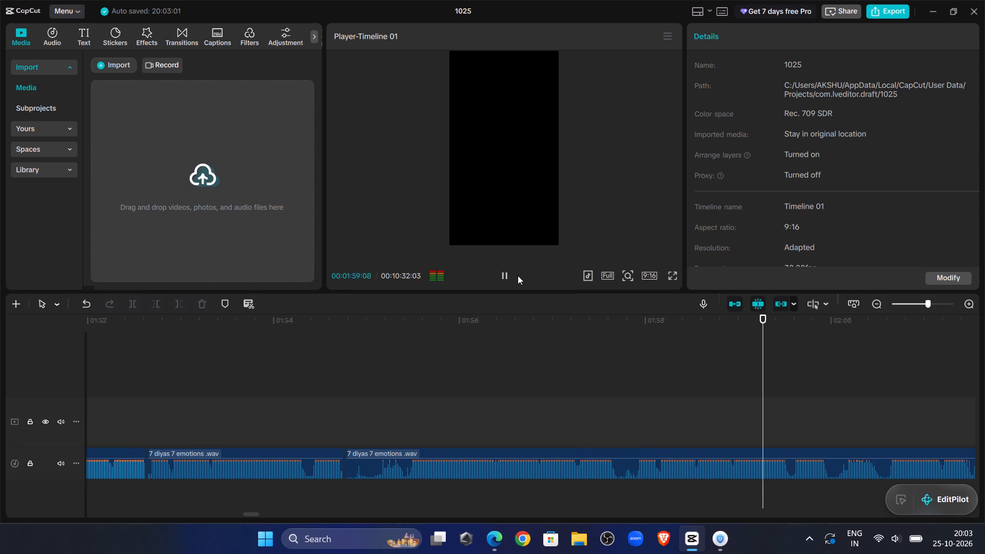
scroll(518, 275, "up", 1)
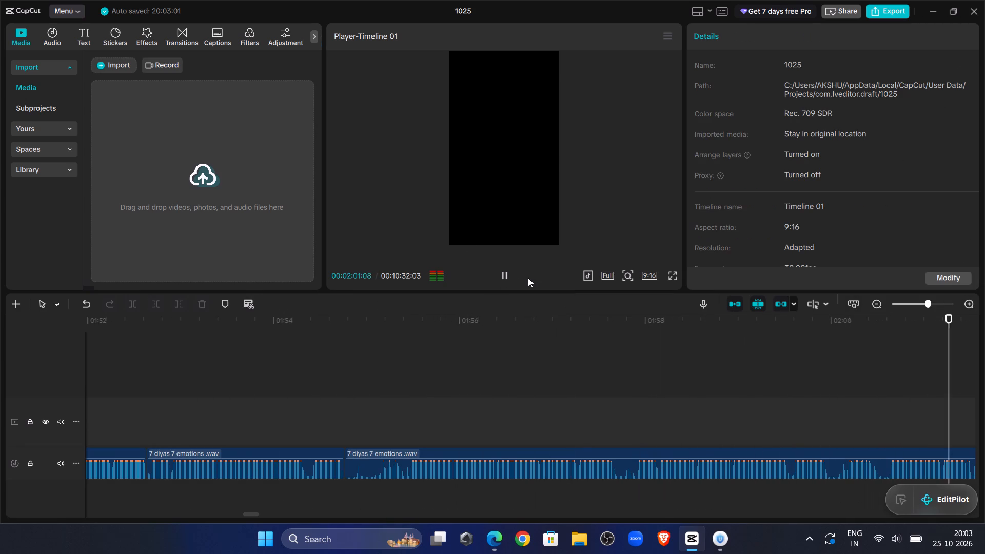
left_click(202, 368)
left_click_drag(202, 368, 104, 349)
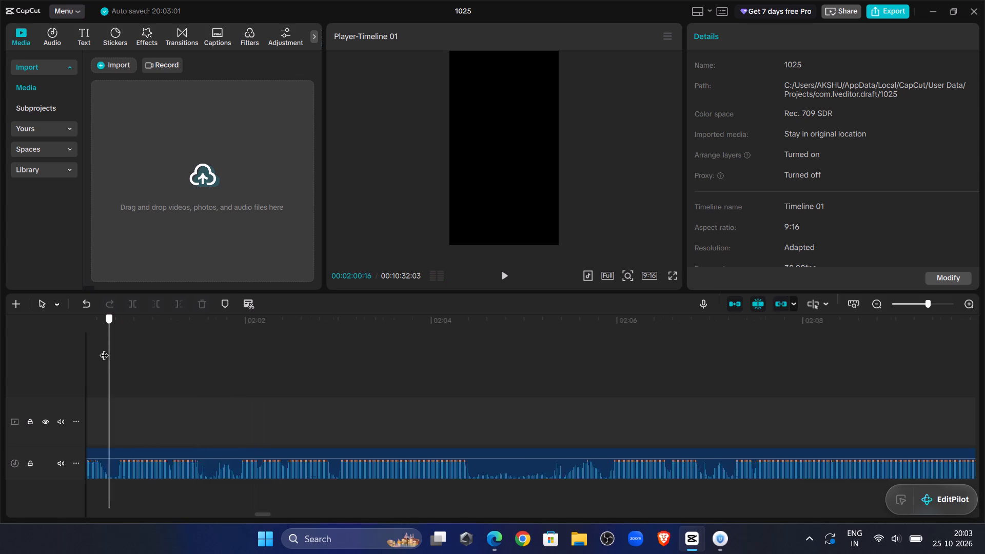
left_click_drag(104, 349, 263, 388)
left_click(511, 277)
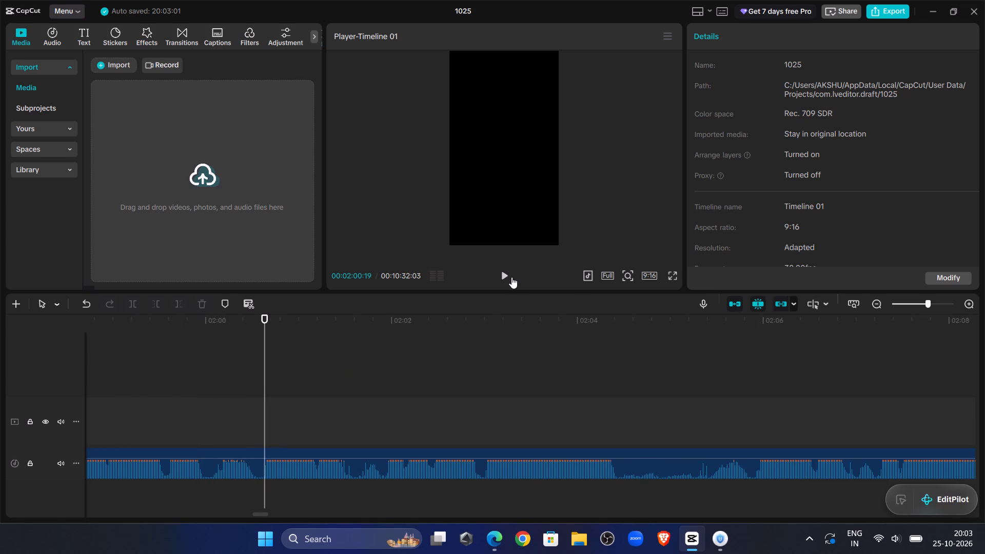
left_click(249, 419)
left_click_drag(249, 419, 259, 428)
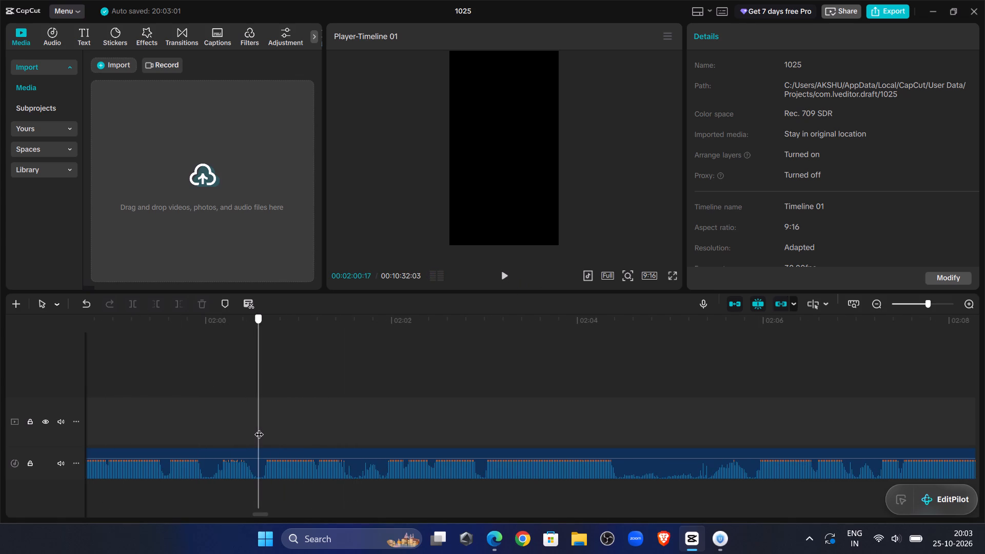
left_click_drag(259, 428, 260, 429)
left_click(267, 458)
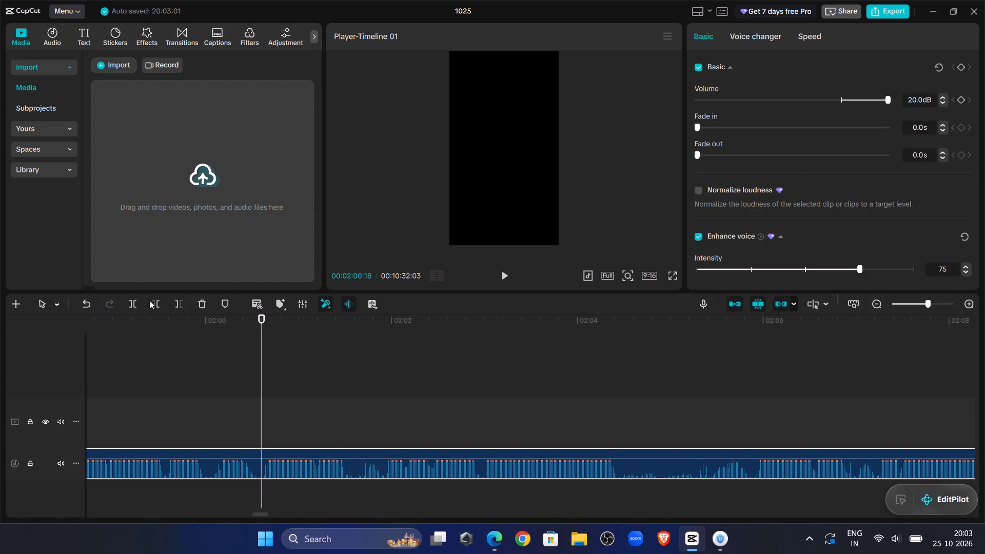
left_click(154, 304)
left_click_drag(466, 452, 0, 483)
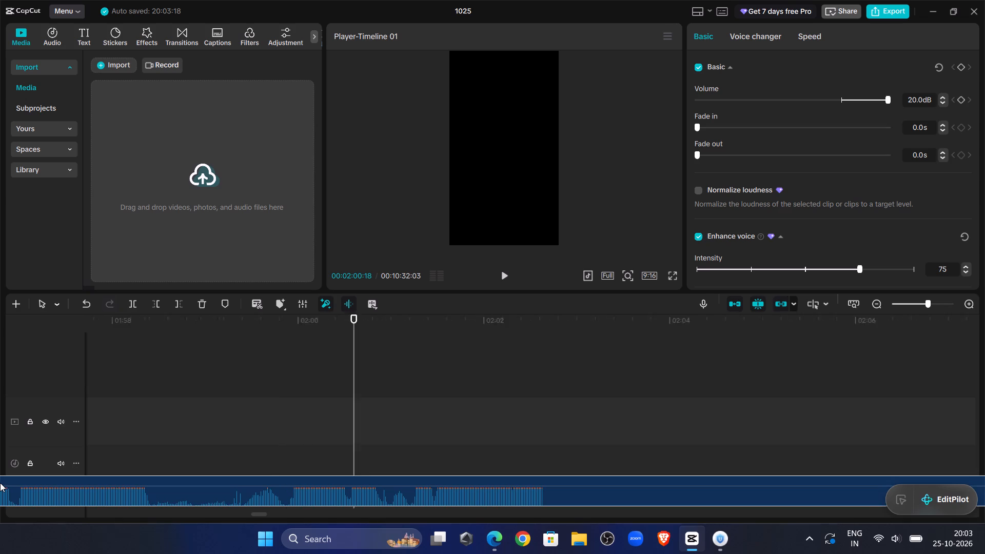
left_click_drag(0, 483, 901, 451)
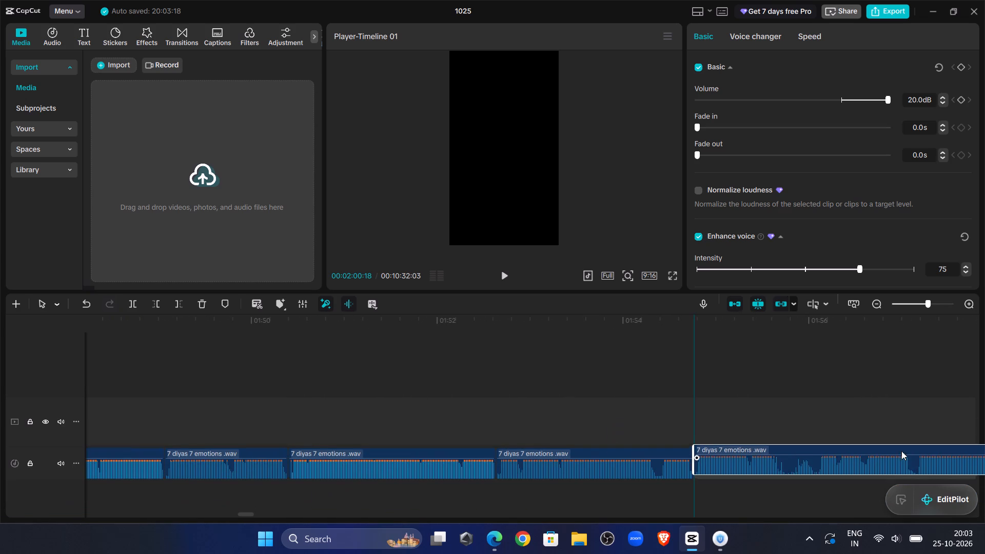
left_click_drag(901, 451, 901, 454)
Play back the join at 00:01:54:23 and the narration after it, and split the audio clip at 00:01:55:26.
left_click(602, 366)
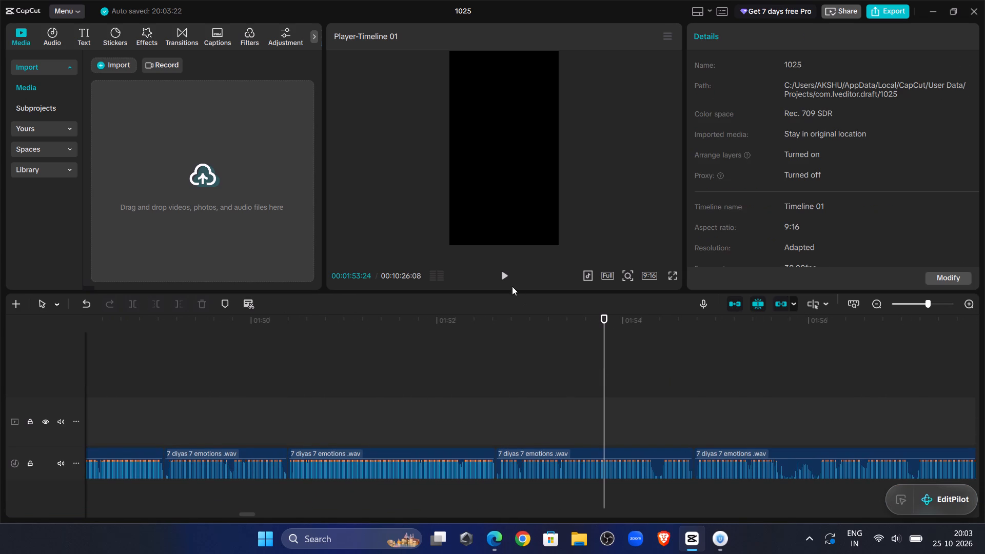
left_click(507, 278)
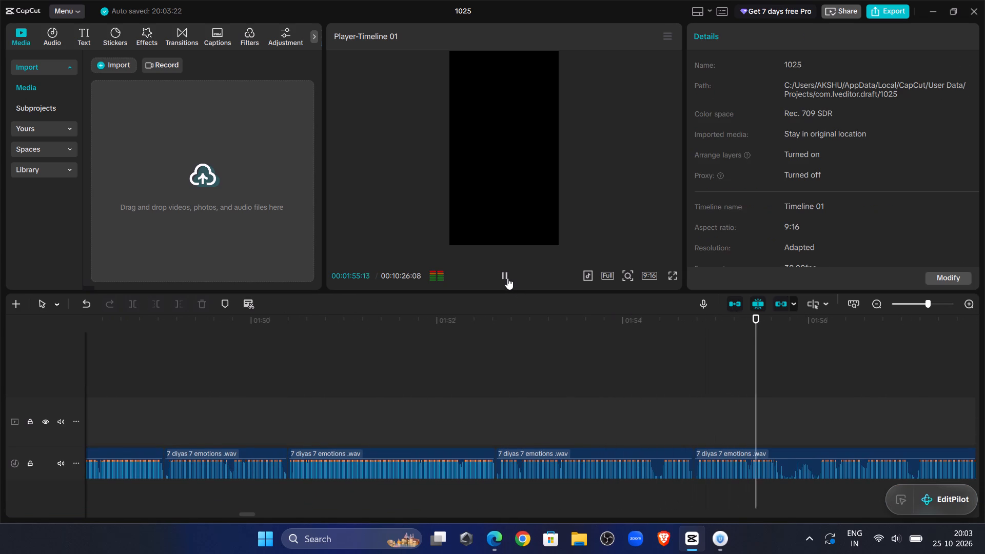
left_click(507, 278)
left_click(800, 393)
left_click(798, 394)
left_click(796, 399)
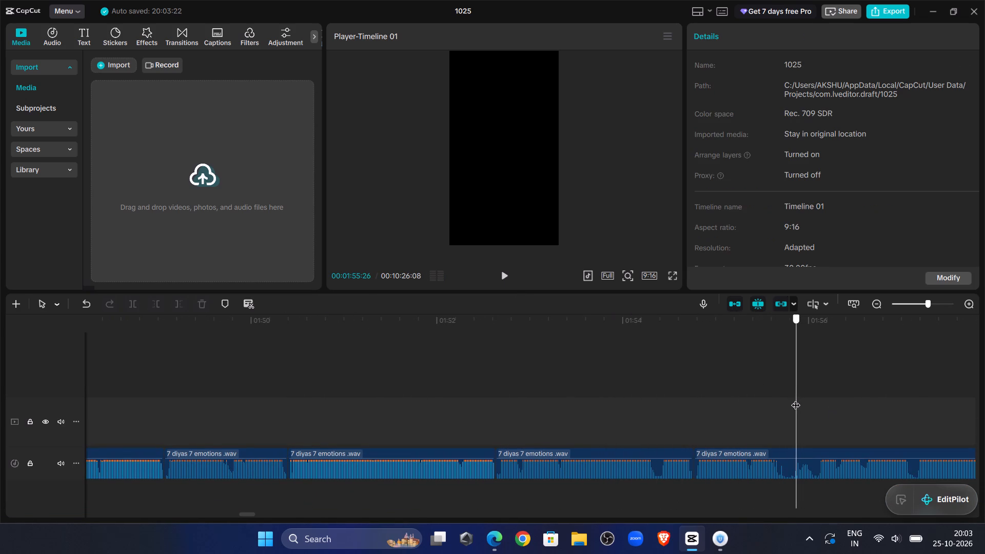
left_click(785, 455)
left_click(130, 303)
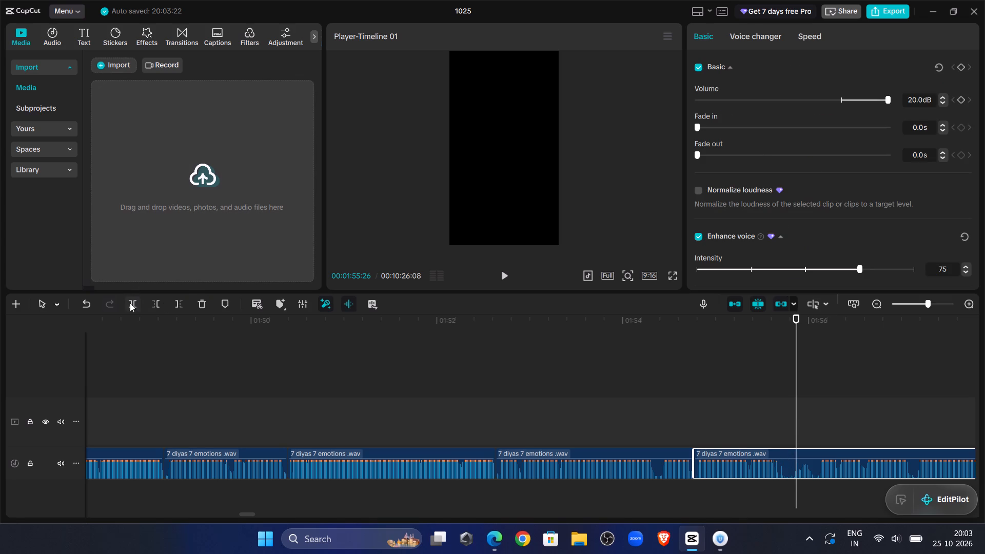
Listen past the split at 00:01:55:26, remove the new clip's beginning up to 00:01:56:01 and close the gap.
double_click(504, 271)
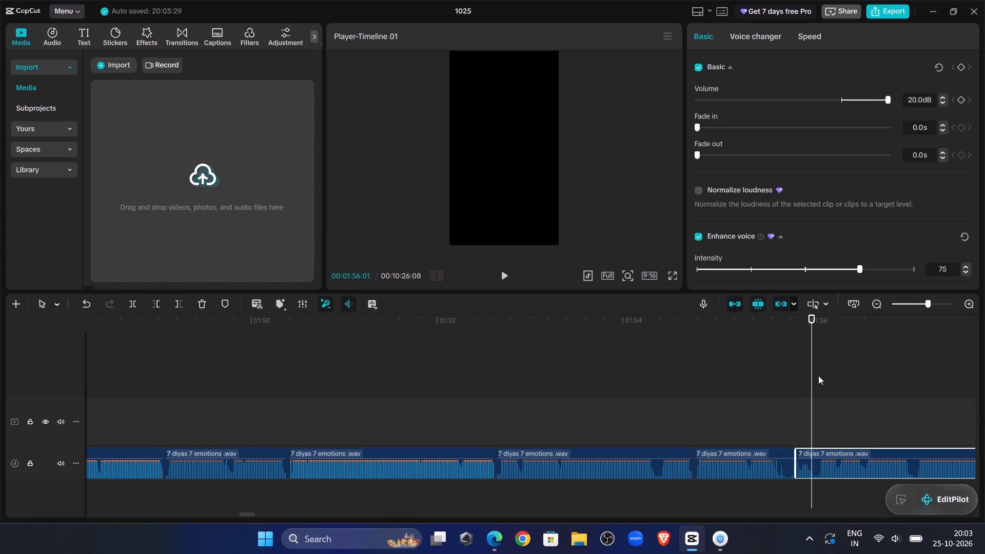
left_click(157, 304)
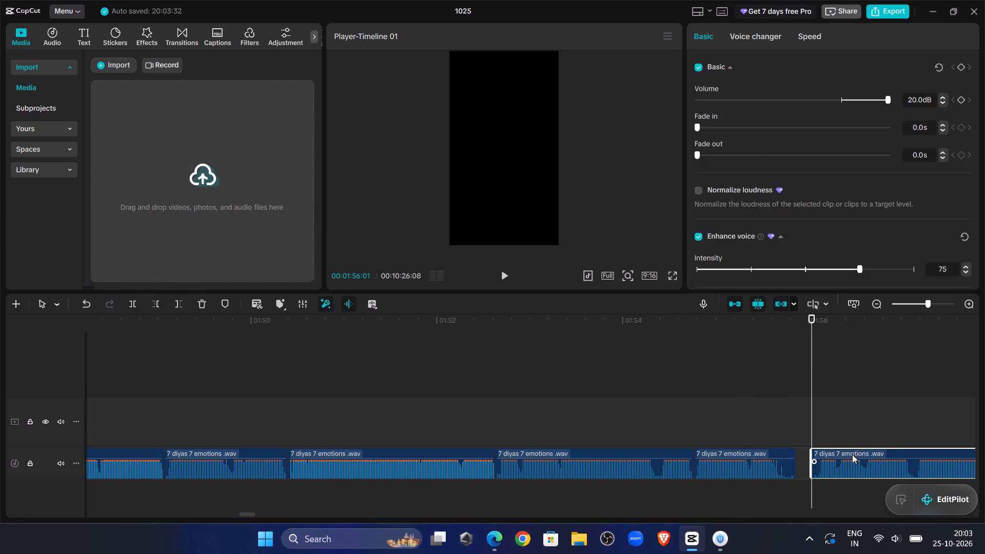
left_click_drag(852, 454, 835, 458)
Play back the join at 00:01:55:26 and the narration after it, and split the audio clip at 00:02:01:07, before the repeated take.
left_click(706, 350)
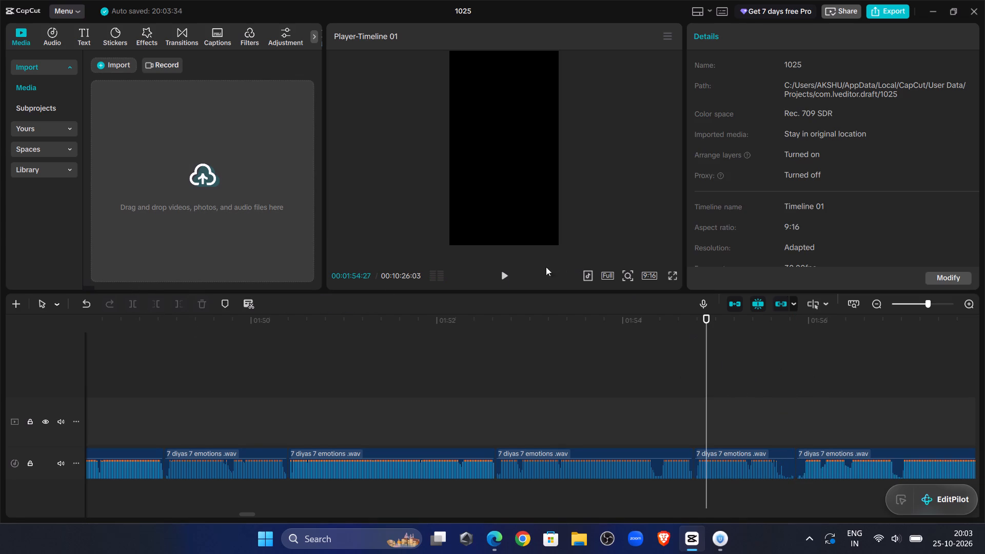
left_click(503, 272)
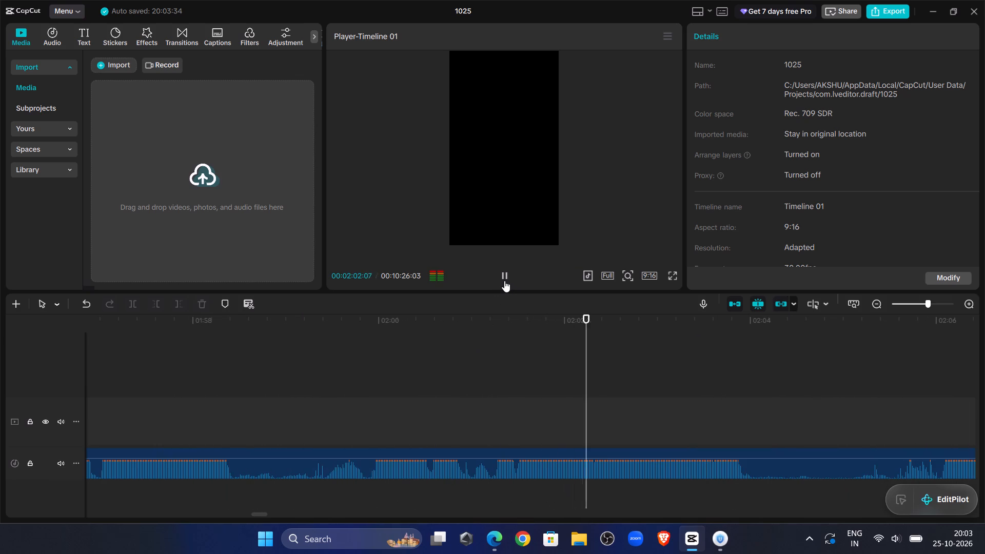
left_click(504, 280)
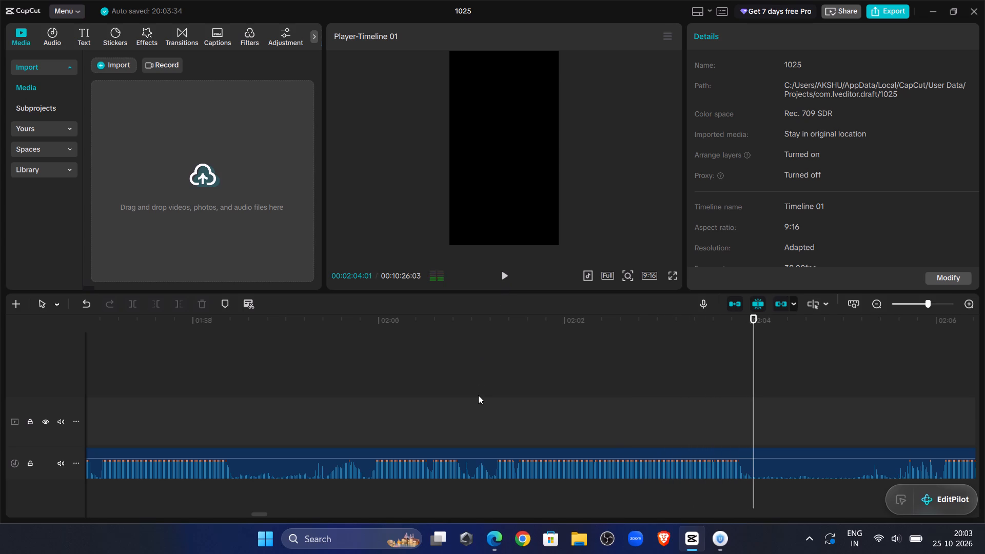
left_click(478, 395)
left_click_drag(478, 395, 493, 406)
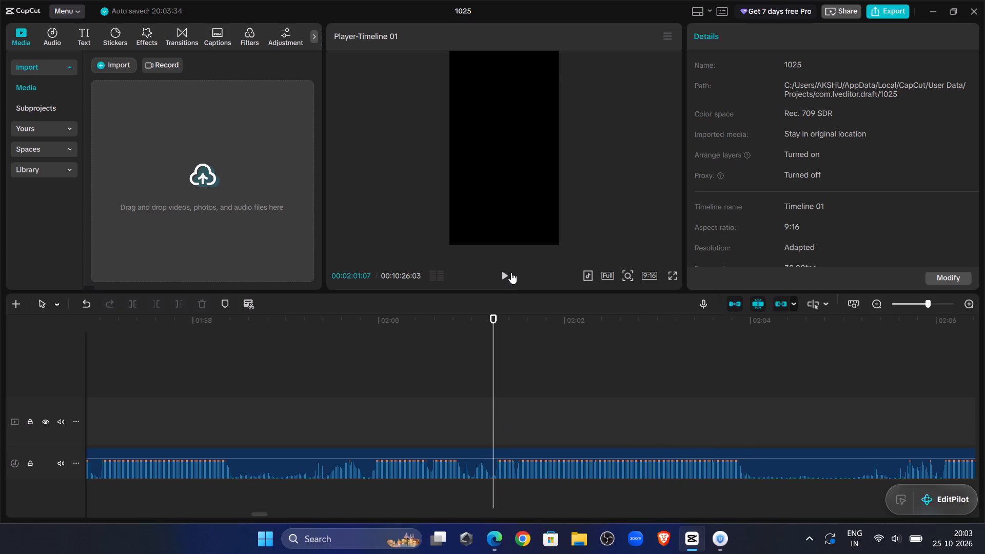
left_click(498, 459)
left_click(136, 308)
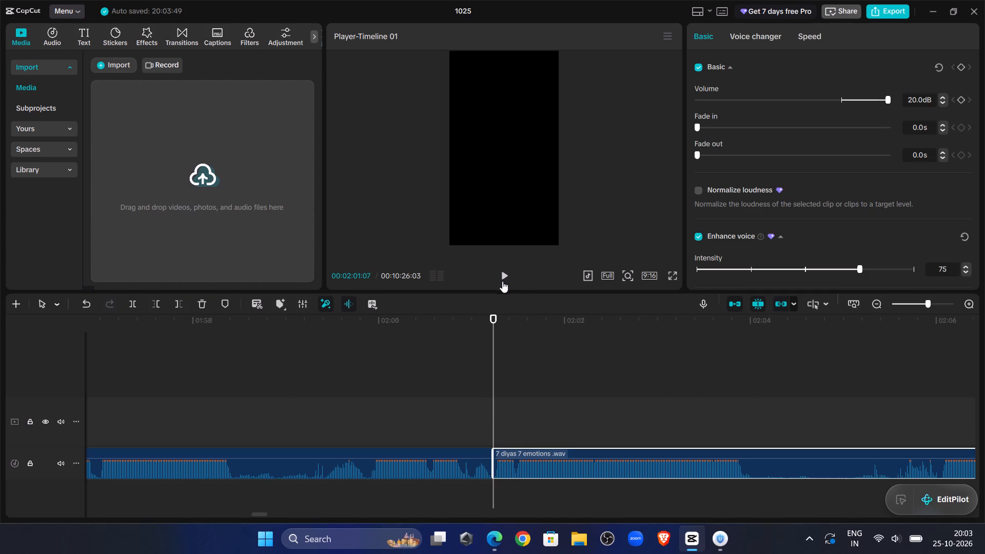
Replay the narration before the split at 00:02:01:07, delete the clip between 00:01:55:26 and 00:02:01:07, and close the gap.
double_click(501, 280)
left_click(368, 359)
left_click_drag(368, 360, 75, 420)
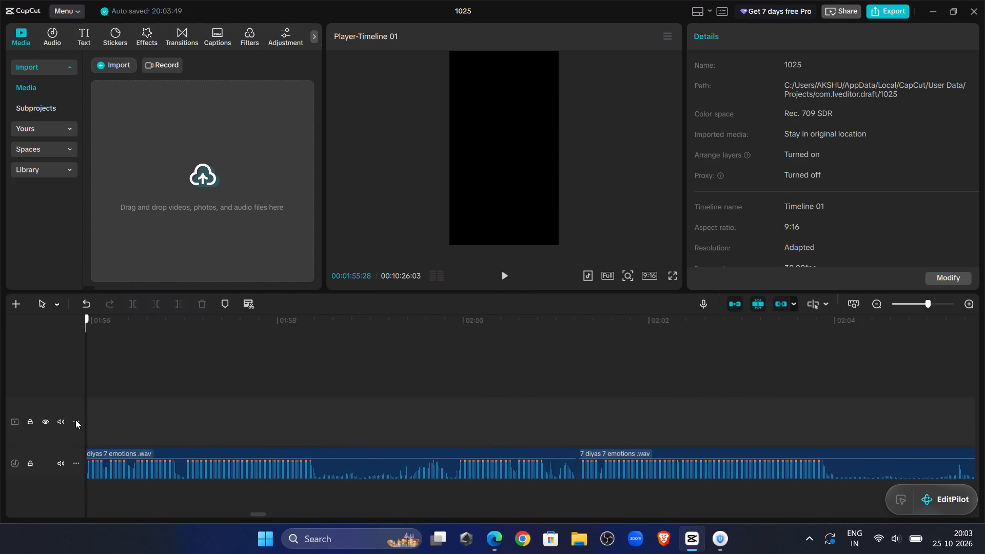
left_click_drag(75, 420, 186, 422)
left_click(508, 274)
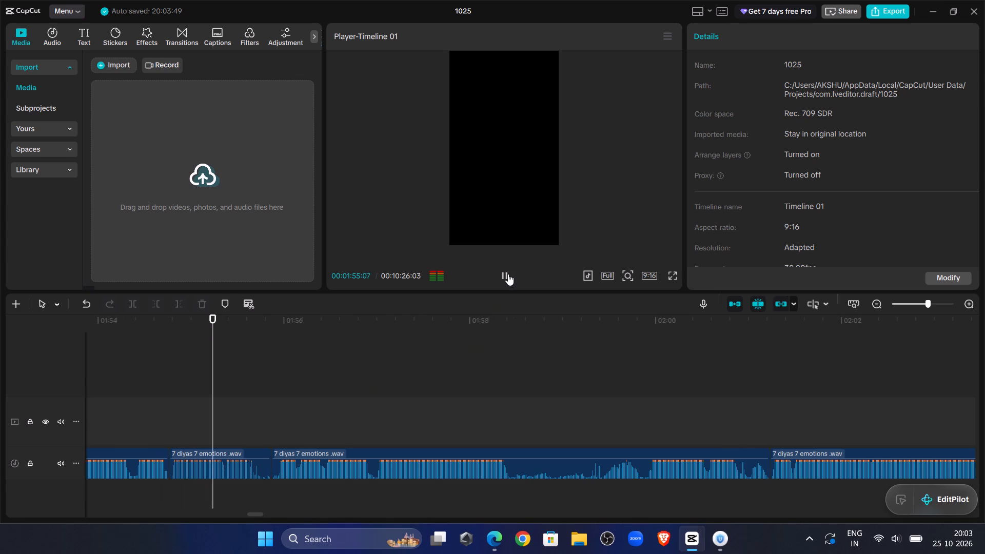
left_click(458, 475)
key("Delete")
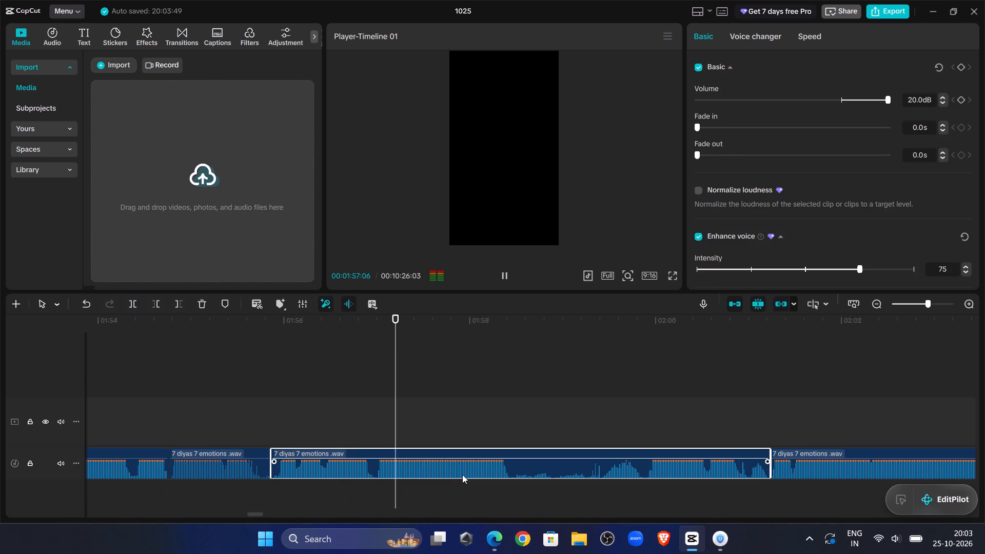
left_click(840, 465)
left_click_drag(865, 452, 366, 468)
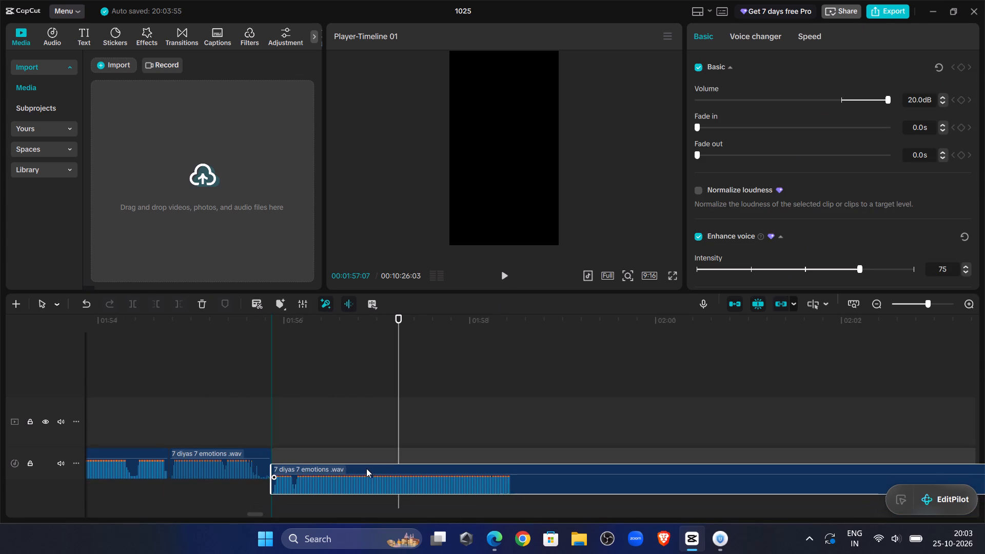
left_click_drag(366, 468, 367, 468)
Play back the narration after the join at 00:01:55:26 and split the audio clip at 00:01:58:21, where the pause begins.
left_click(199, 364)
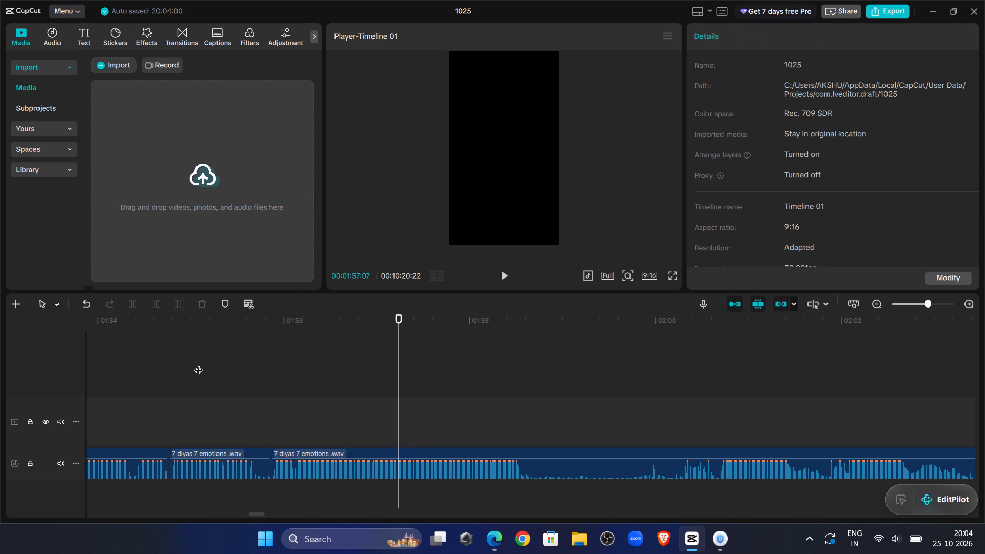
left_click(497, 272)
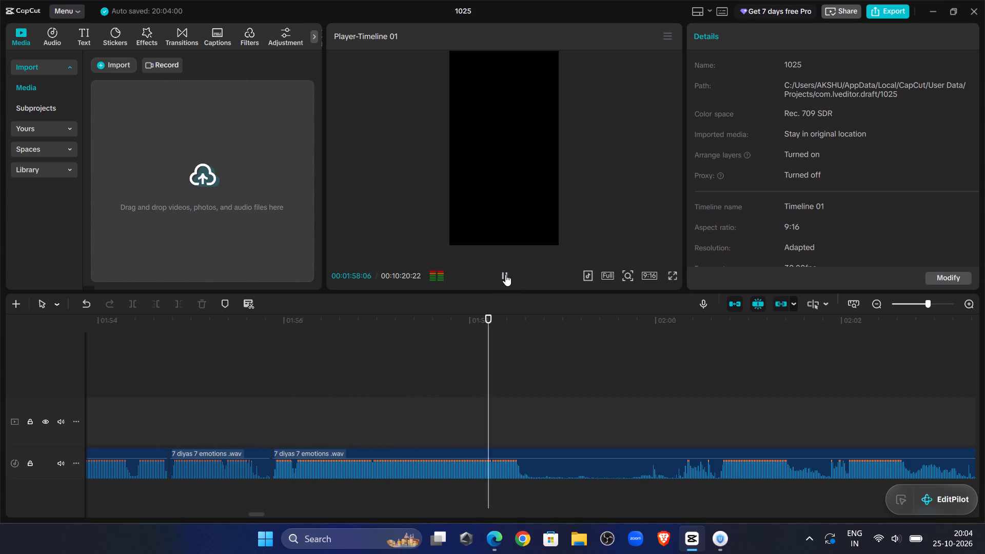
left_click(505, 274)
left_click(535, 463)
left_click(134, 299)
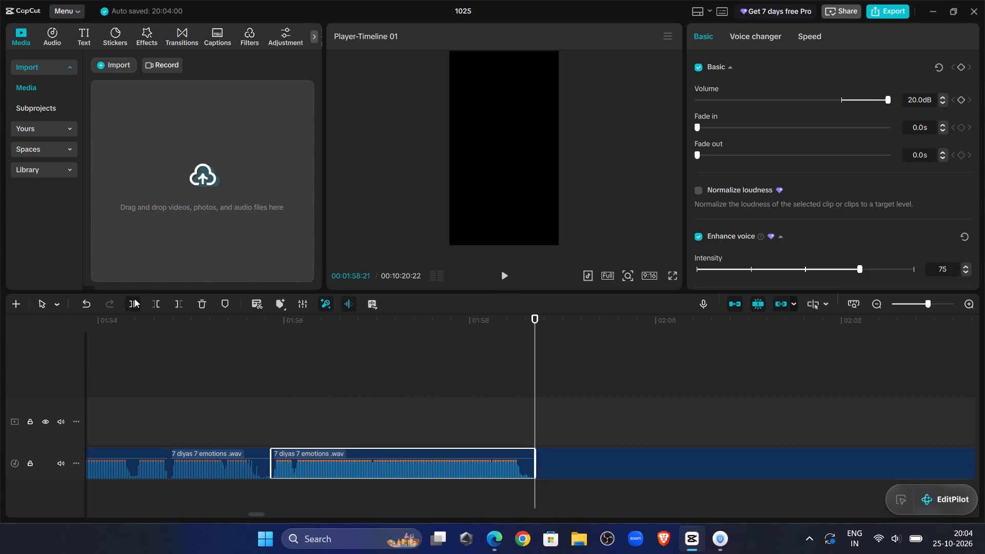
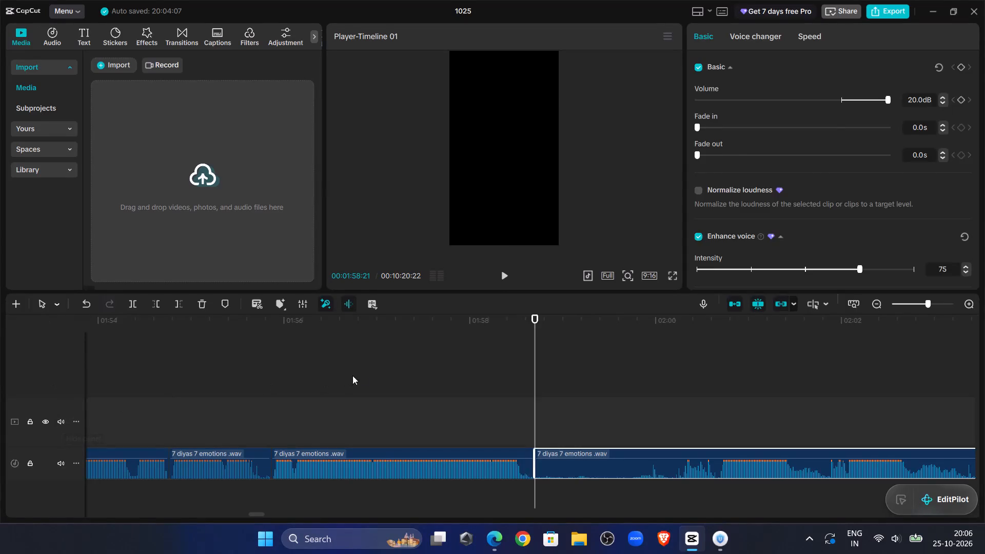
Listen past the split at 00:01:58:21, remove the new clip's beginning up to 00:02:04:29 and close the gap.
left_click(363, 373)
left_click(501, 279)
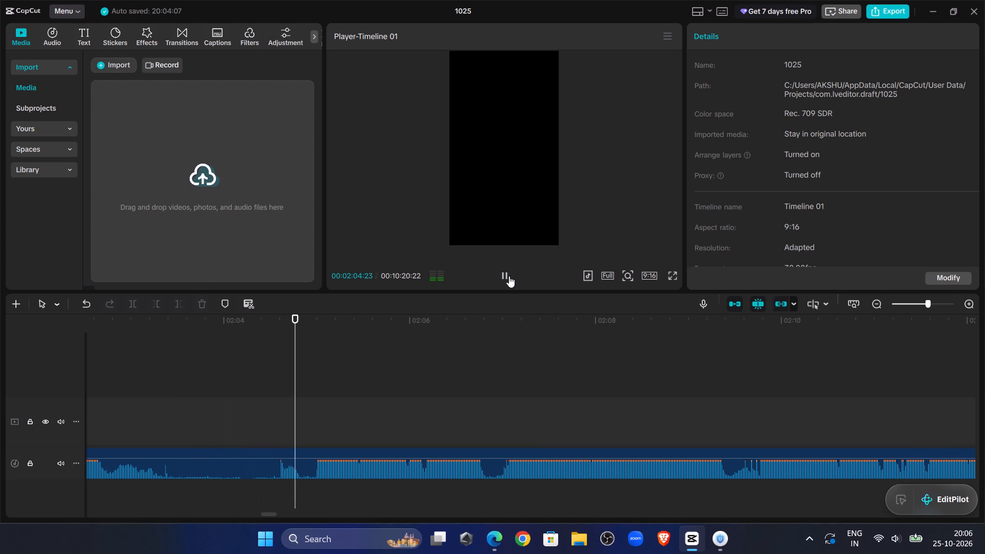
left_click(294, 391)
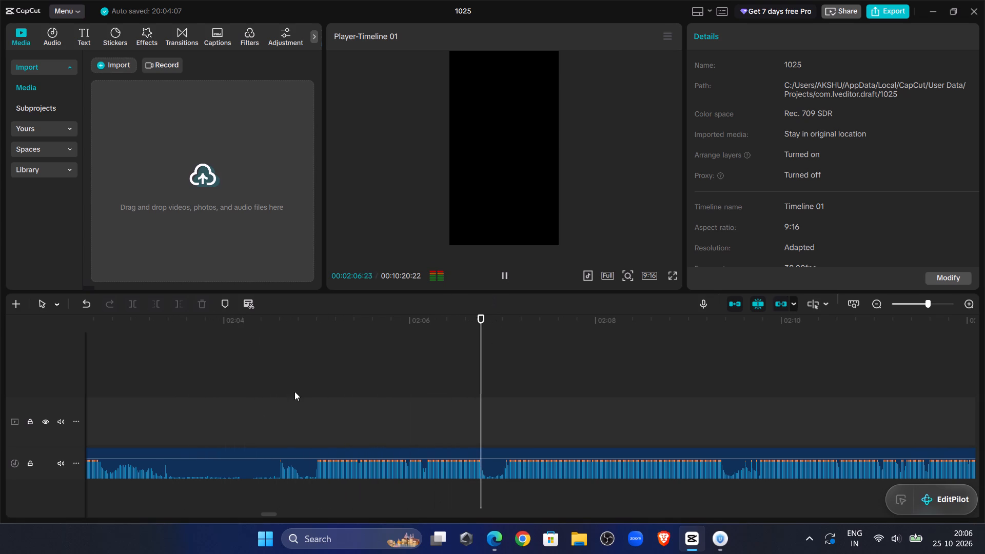
left_click_drag(294, 391, 313, 402)
left_click(314, 463)
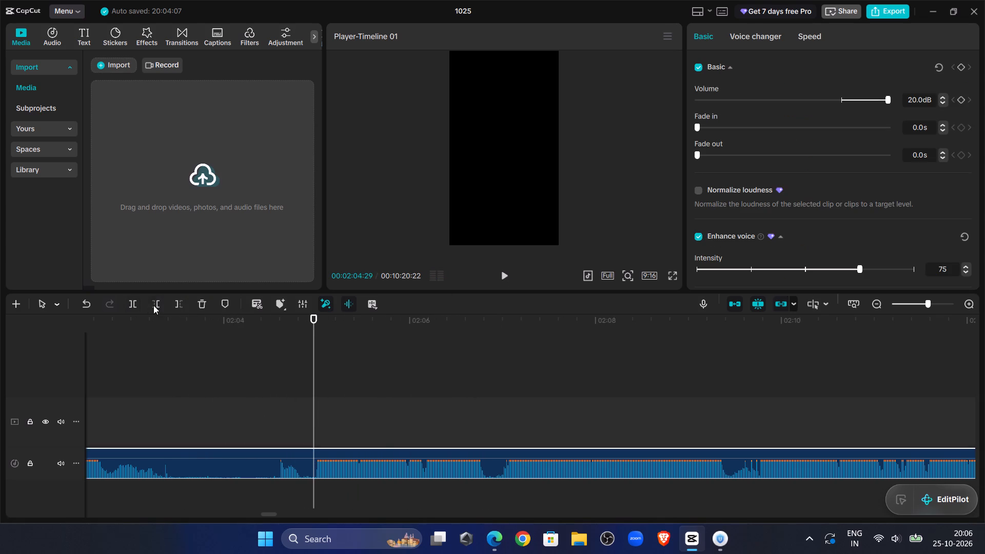
left_click(153, 305)
left_click_drag(396, 452, 0, 462)
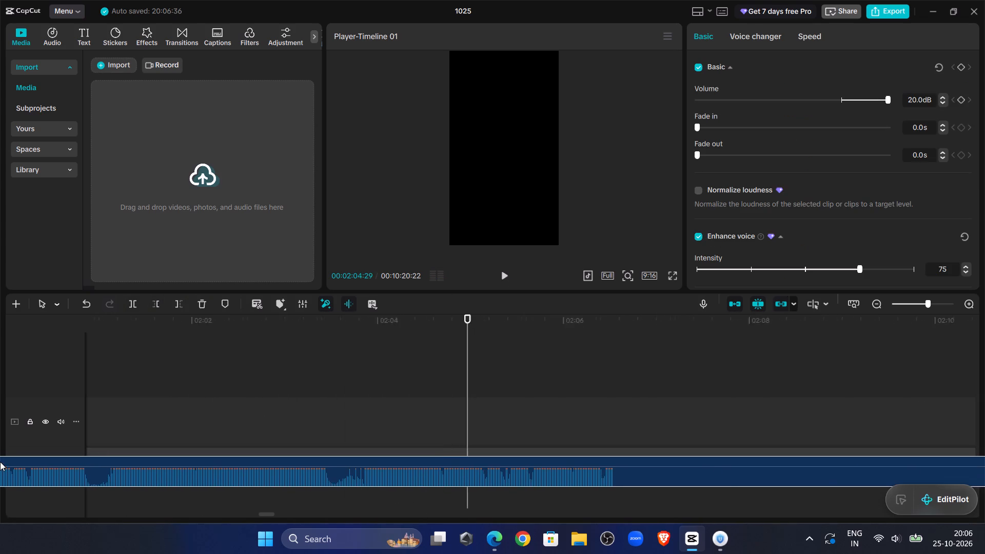
left_click_drag(0, 462, 395, 459)
Play back the join at 00:01:58:21 and the narration after it, and split the audio clip at 00:02:03:07, in the pause.
left_click(221, 358)
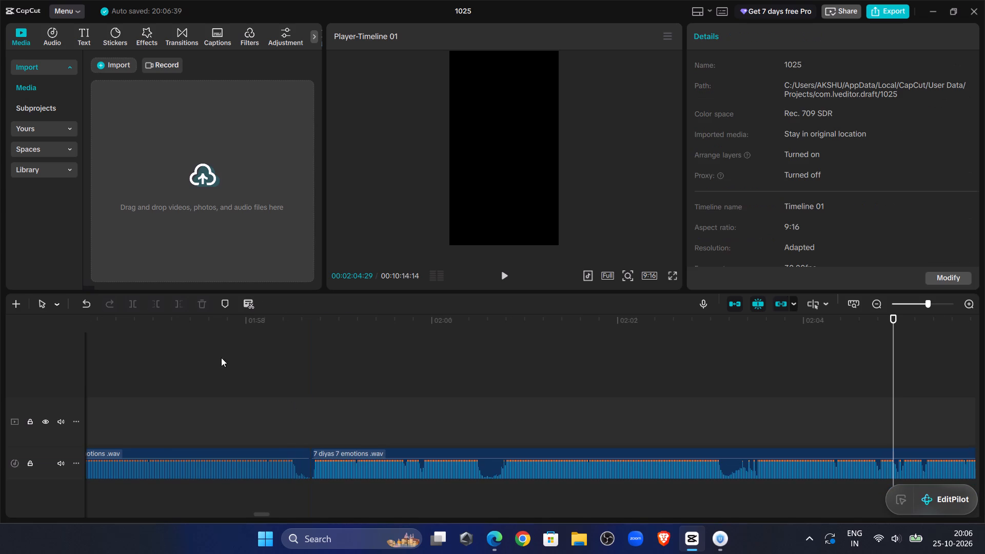
left_click(512, 273)
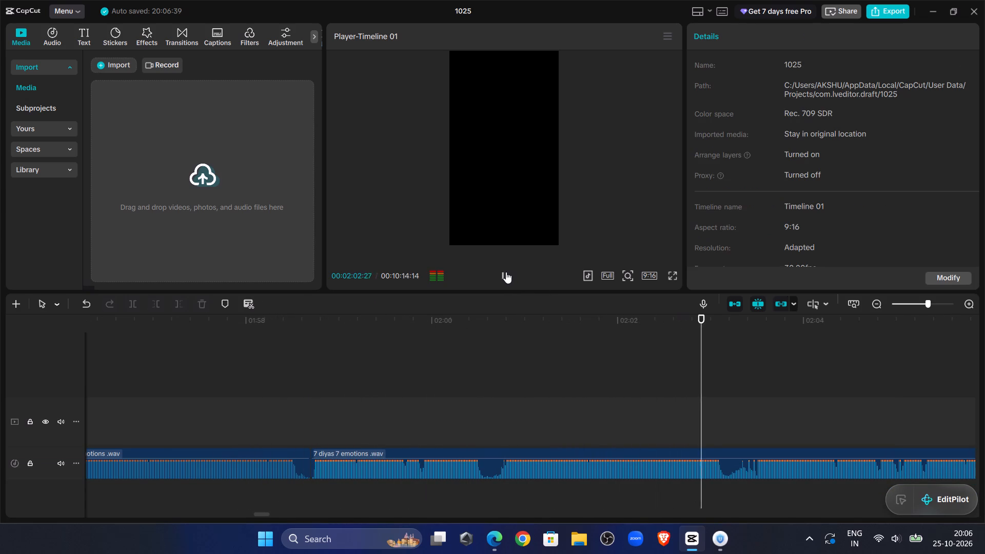
left_click(506, 272)
left_click(668, 465)
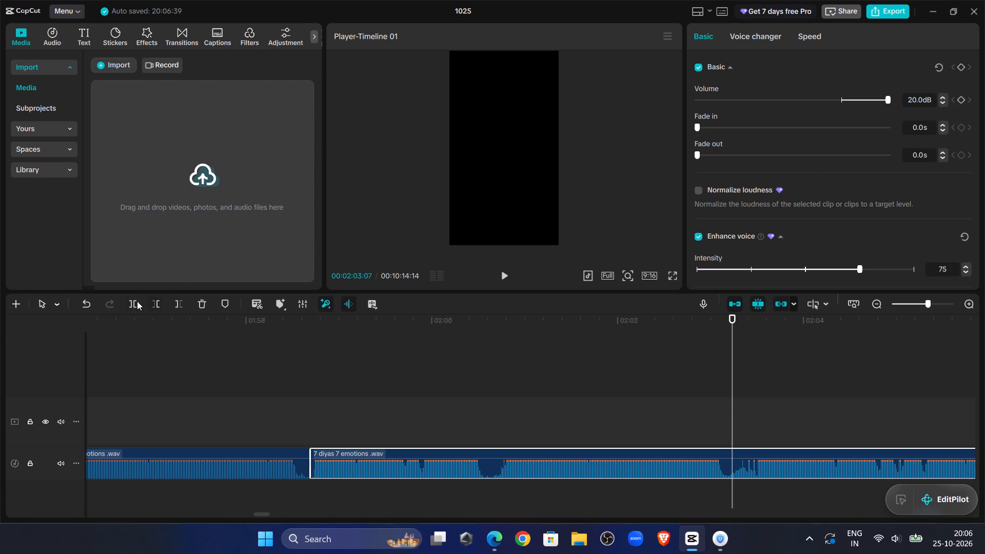
left_click(135, 302)
Split the audio clip at the pause at 00:02:00:17, trim the new clip's beginning up to 00:02:00:20 and close the gap.
left_click(472, 375)
left_click_drag(476, 377, 485, 399)
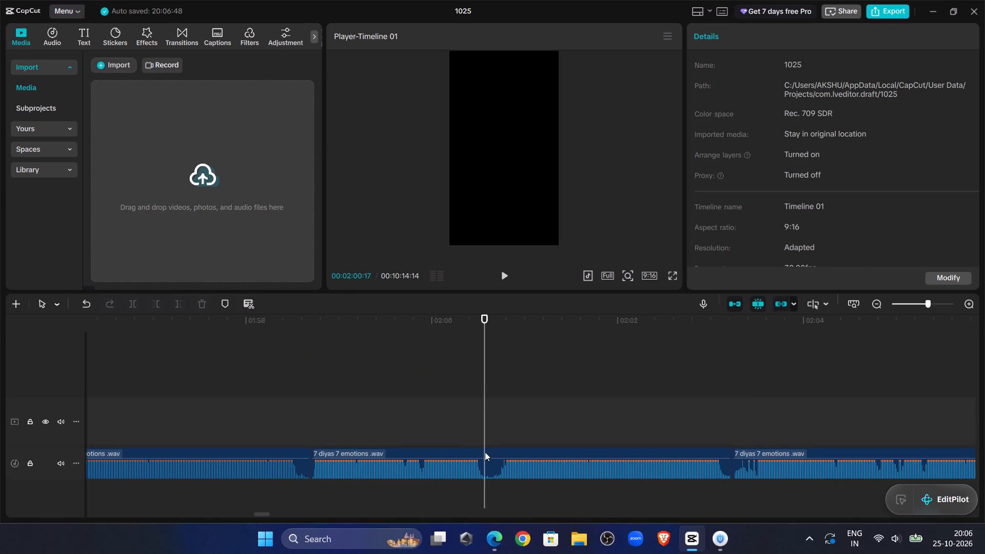
left_click(477, 461)
left_click(131, 308)
double_click(503, 278)
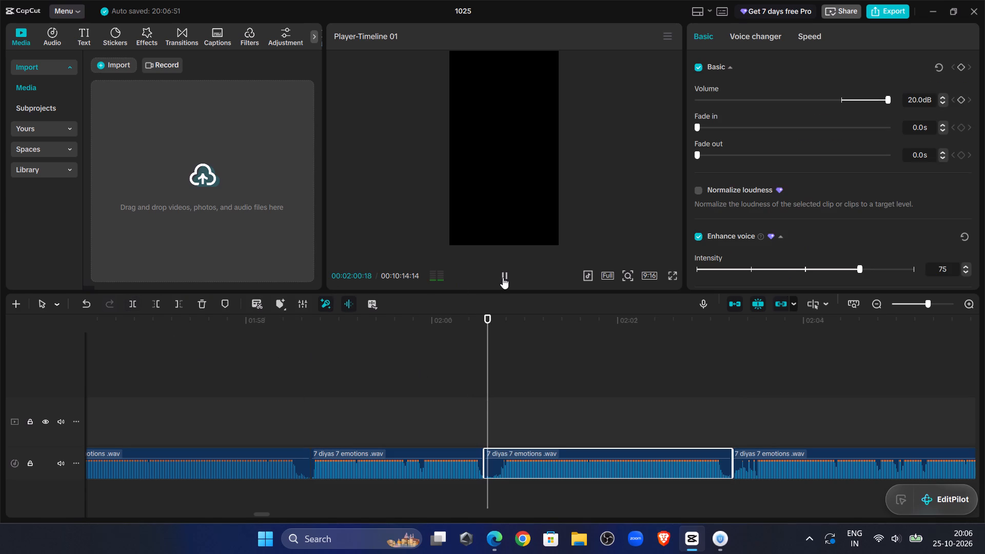
left_click(157, 303)
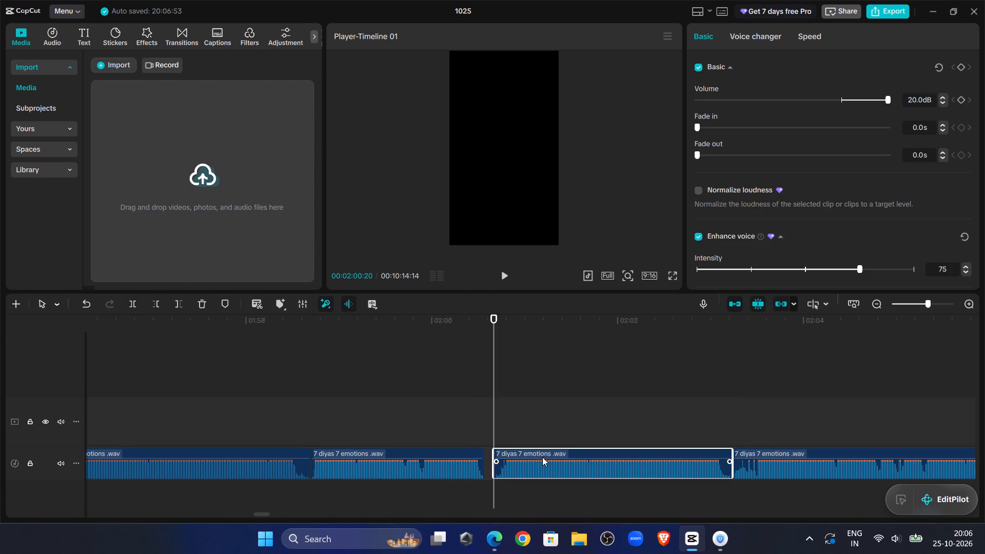
left_click_drag(542, 453, 531, 453)
Trim the beginning of the clip starting at 00:02:03:07 up to 00:02:03:14 and move it back to close the gap.
left_click(755, 419)
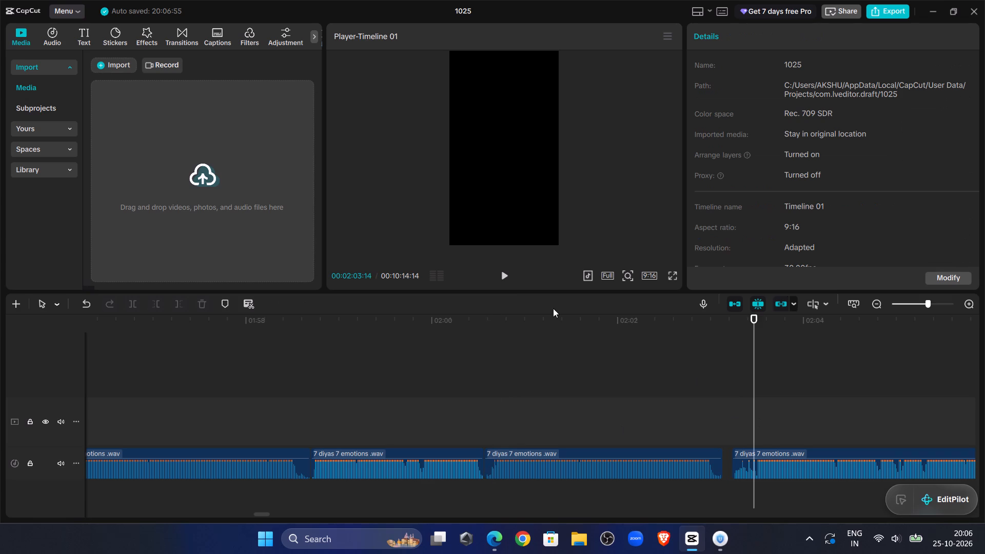
double_click(504, 274)
left_click(736, 398)
left_click_drag(736, 402, 753, 425)
left_click(766, 464)
left_click(156, 309)
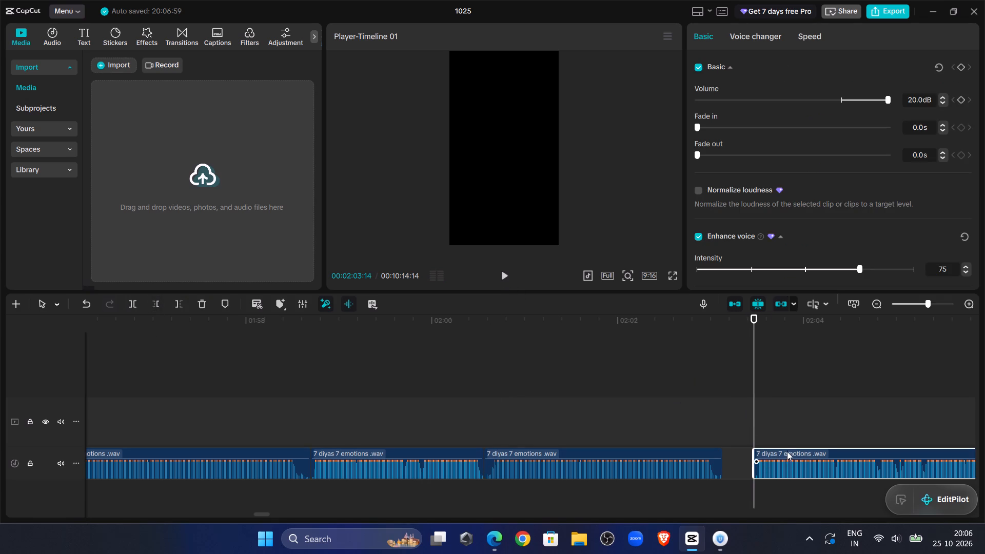
left_click_drag(787, 450, 756, 457)
Play back the narration across the last join, split the clip at 00:02:07:22 and delete the part before the split.
left_click(671, 391)
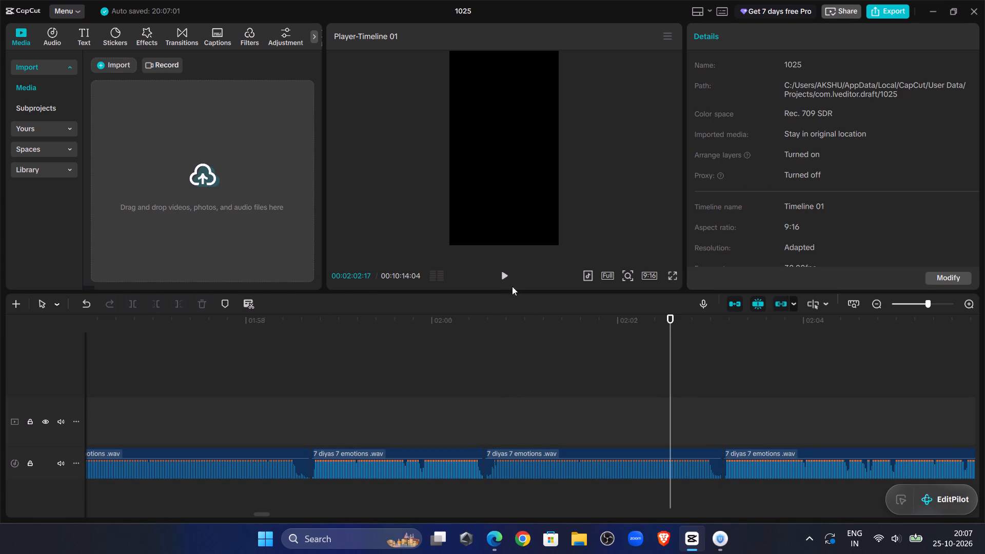
left_click(505, 275)
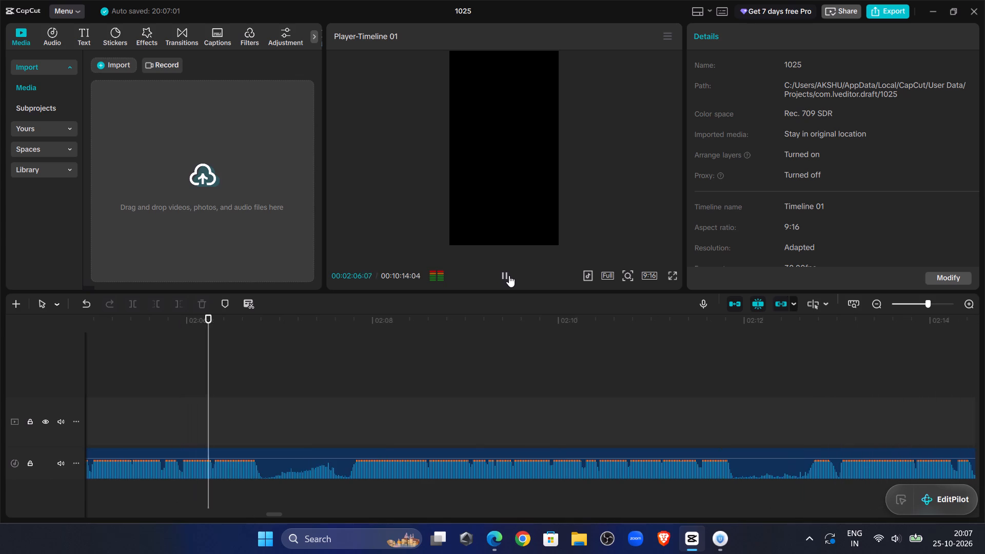
left_click(345, 393)
left_click_drag(345, 393, 347, 399)
left_click(372, 453)
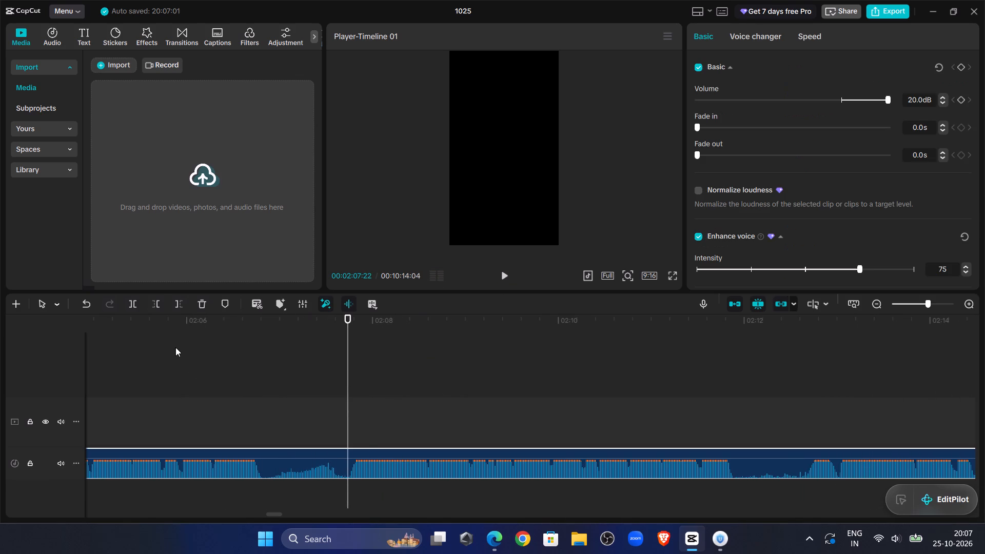
left_click(128, 298)
left_click(273, 478)
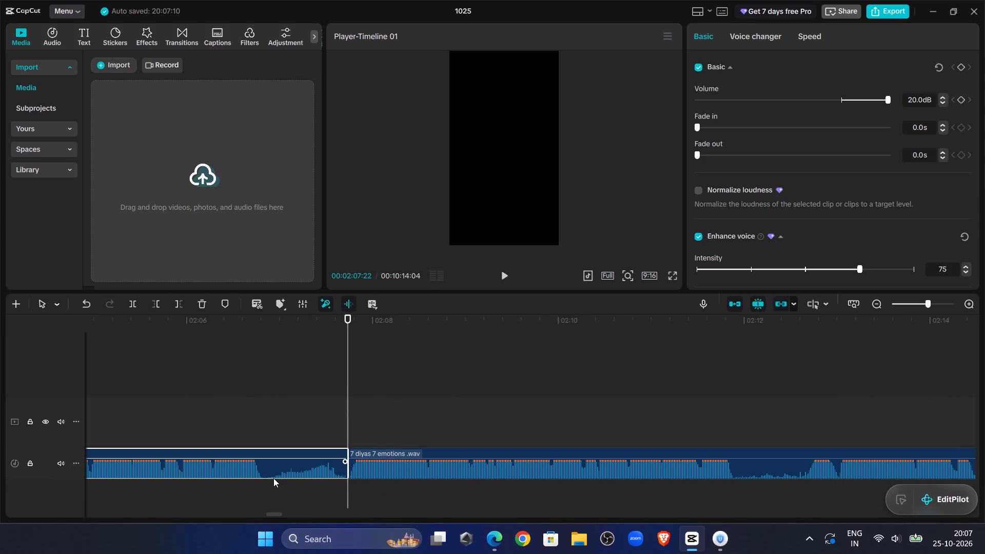
key("Delete")
Listen to the narration from 00:02:07:22 and remove the remaining clip's beginning up to 00:02:13:00.
left_click(509, 276)
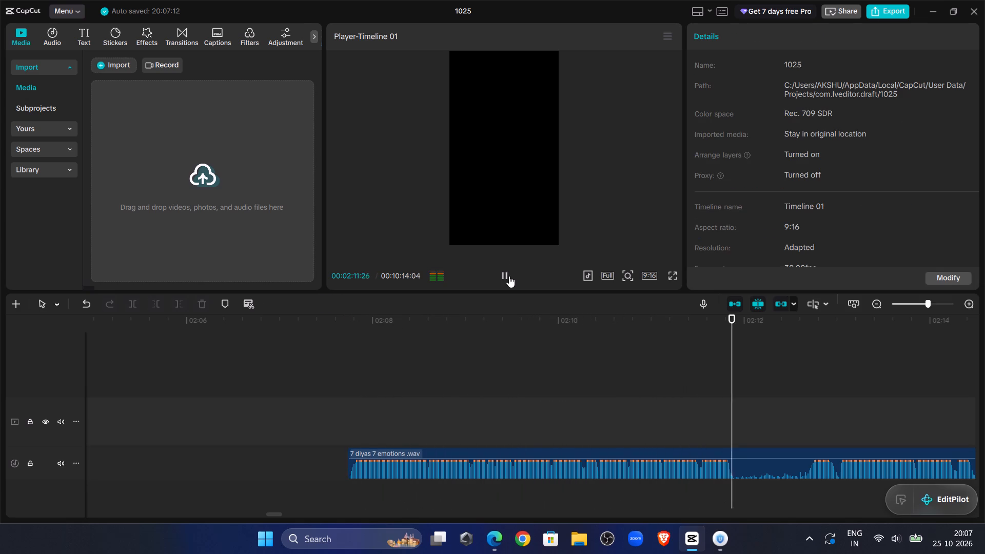
left_click(687, 380)
left_click_drag(693, 383, 796, 423)
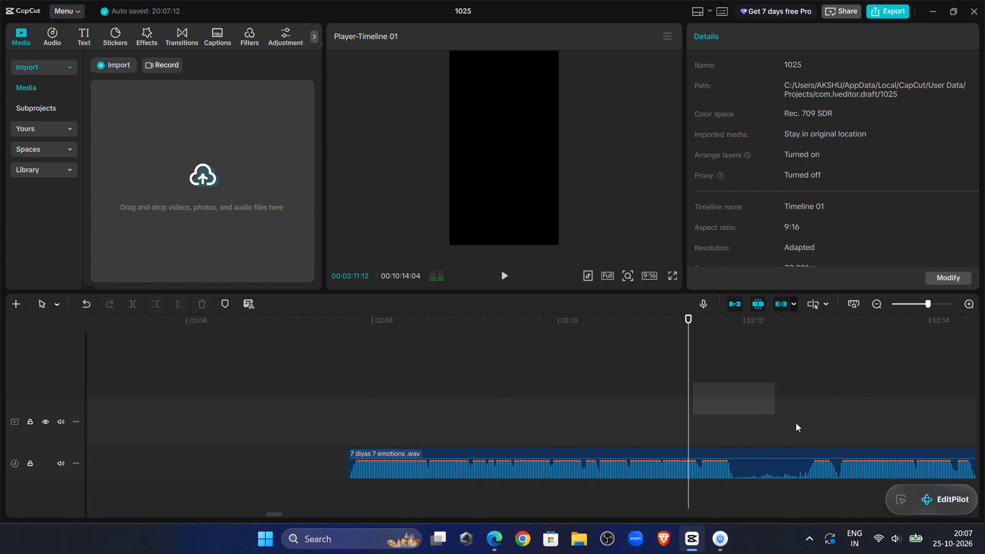
left_click_drag(796, 423, 827, 429)
double_click(834, 426)
left_click(835, 439)
left_click(836, 447)
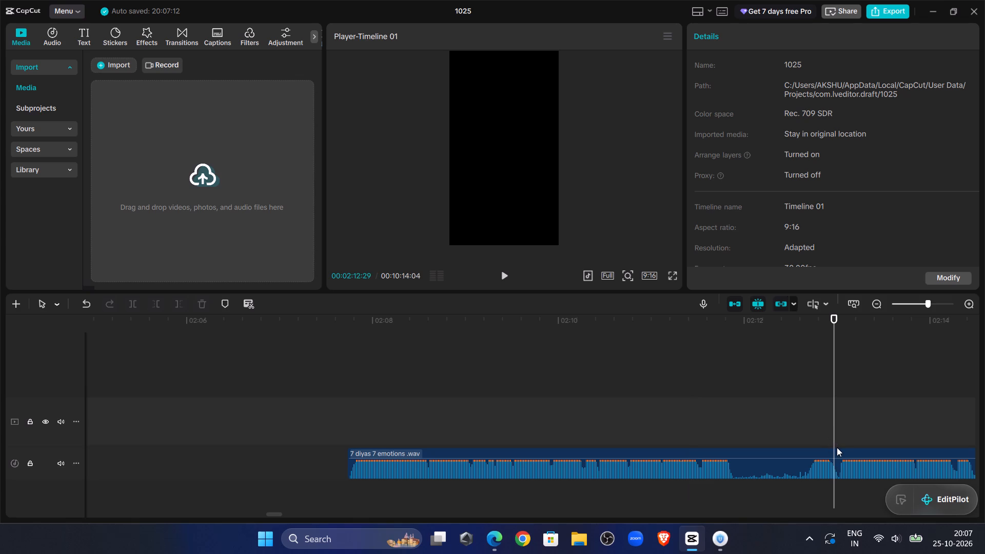
left_click(836, 462)
left_click(157, 300)
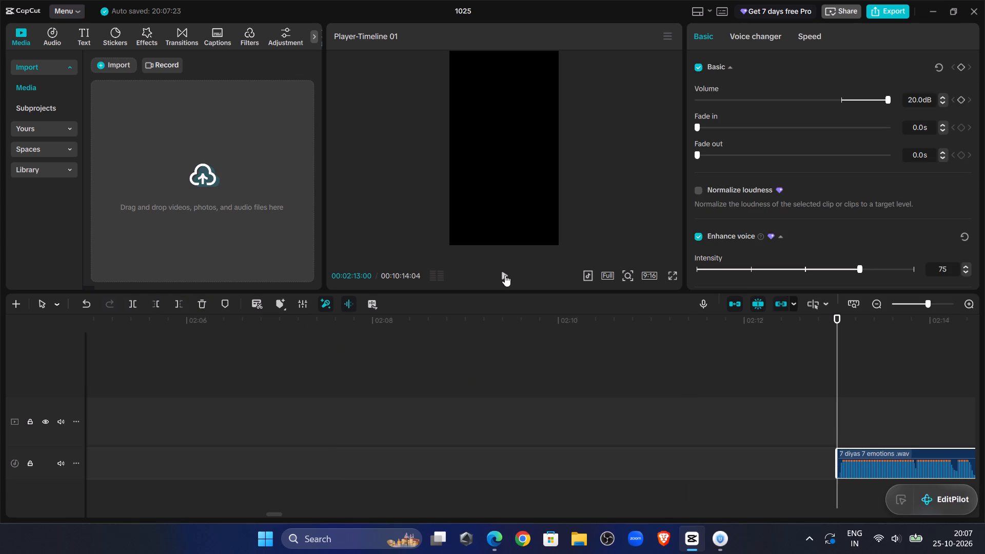
Listen on from 00:02:13:00 and remove the clip's beginning up to 00:02:15:01.
left_click(505, 275)
left_click(920, 305)
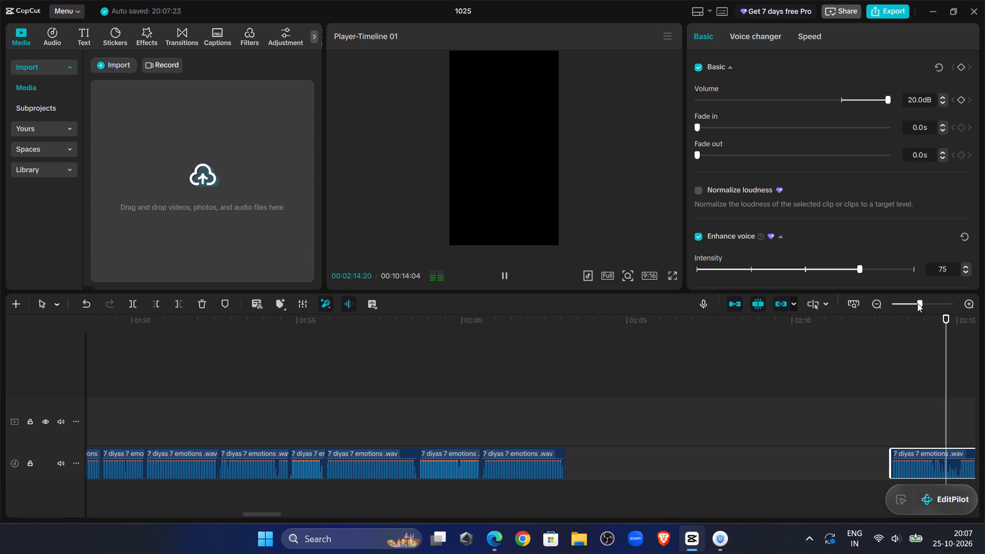
left_click(148, 401)
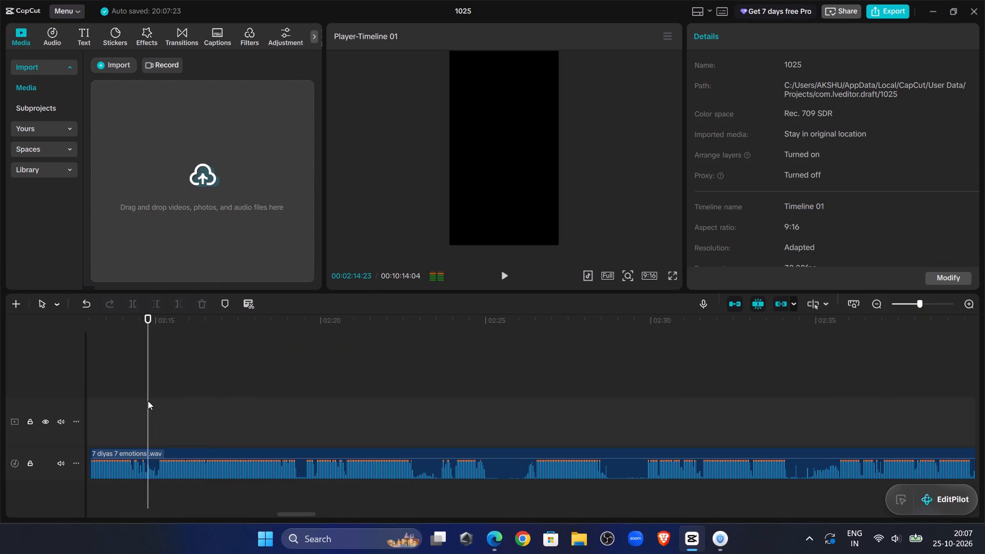
left_click_drag(150, 401, 156, 408)
left_click(183, 453)
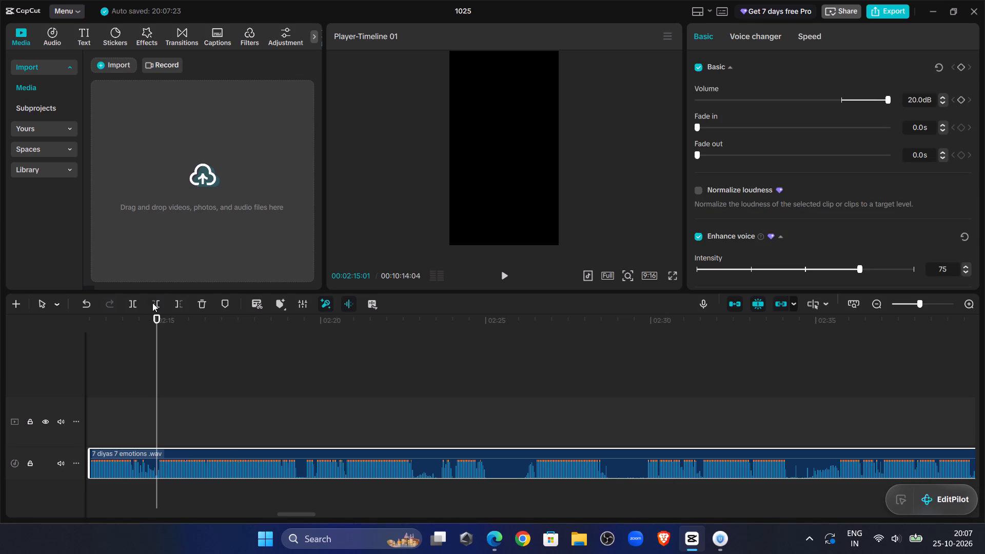
left_click(152, 303)
Play back the narration from 00:02:15:01 and move the clip back against the one ending at about 00:02:03, closing the gap.
left_click(499, 275)
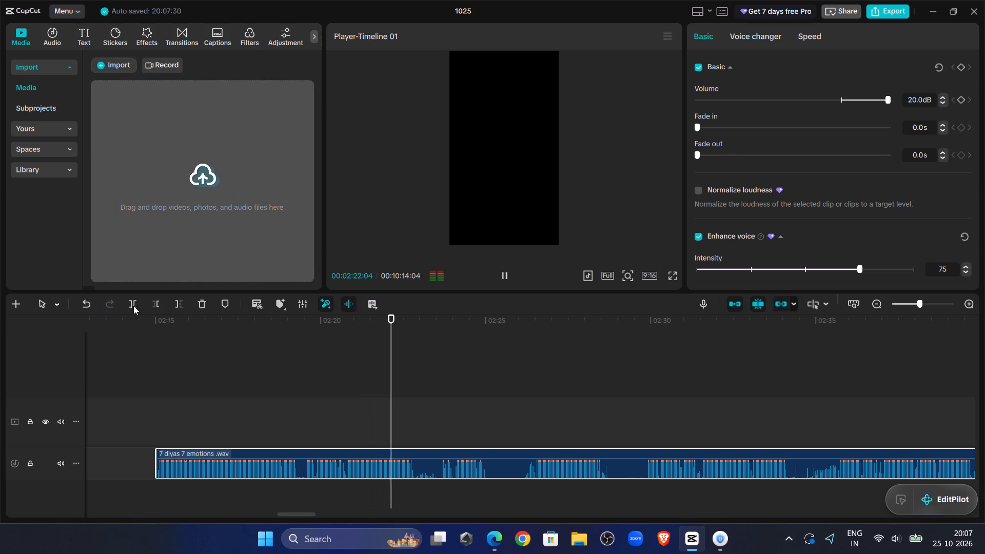
double_click(150, 379)
left_click(152, 379)
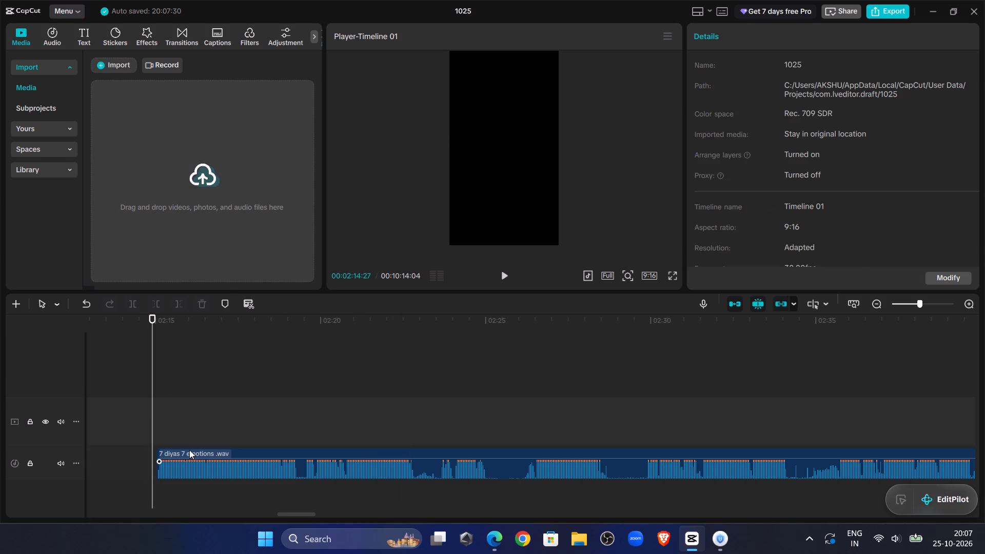
left_click(189, 450)
left_click_drag(195, 452, 468, 479)
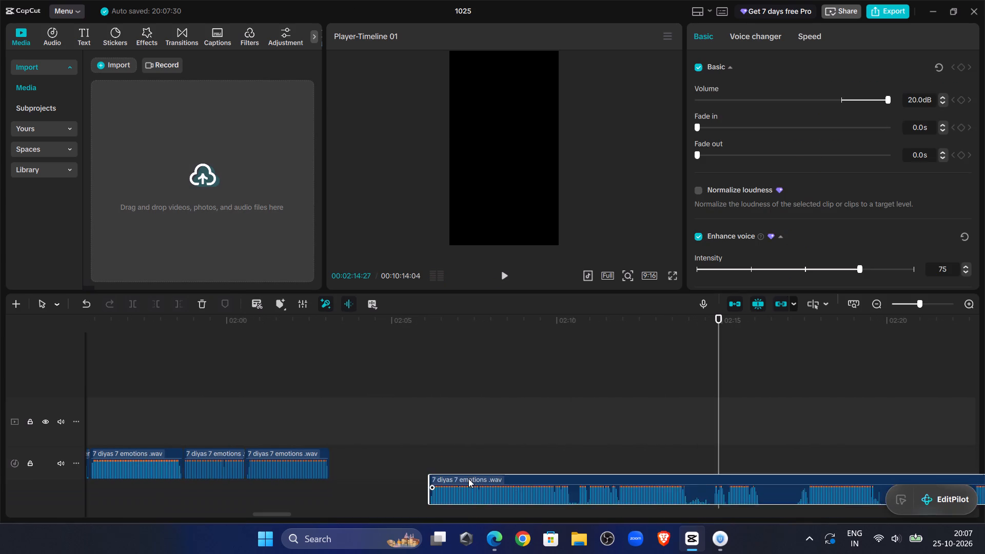
left_click_drag(468, 479, 370, 461)
Play back the join at about 00:02:03 and the narration after it, and split the audio clip at 00:02:04:19.
left_click(319, 402)
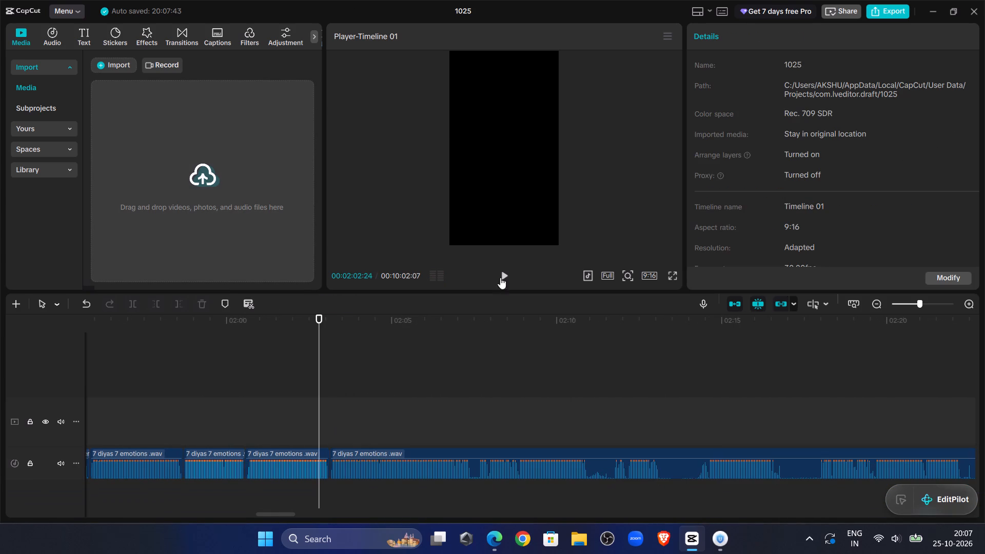
left_click(508, 267)
left_click(928, 304)
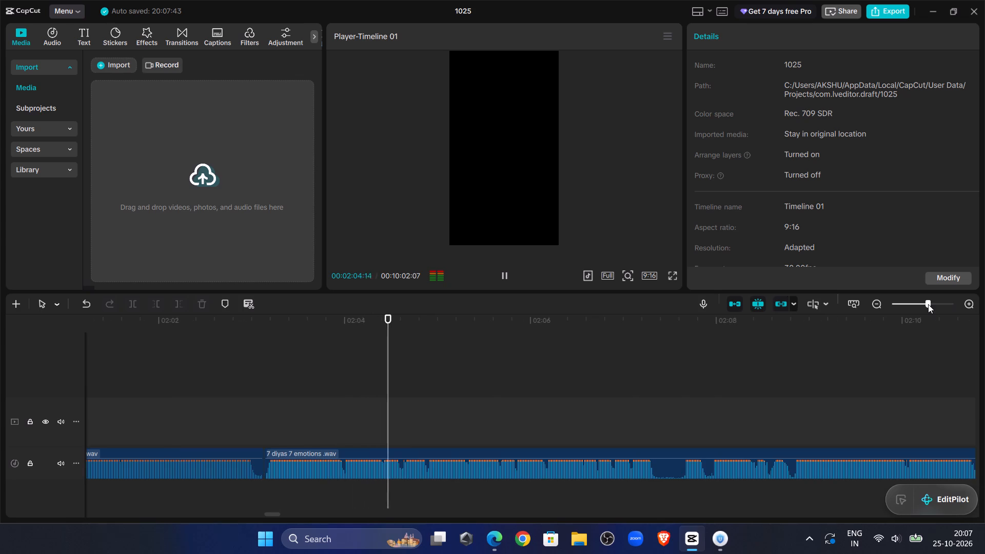
left_click(503, 276)
left_click(393, 348)
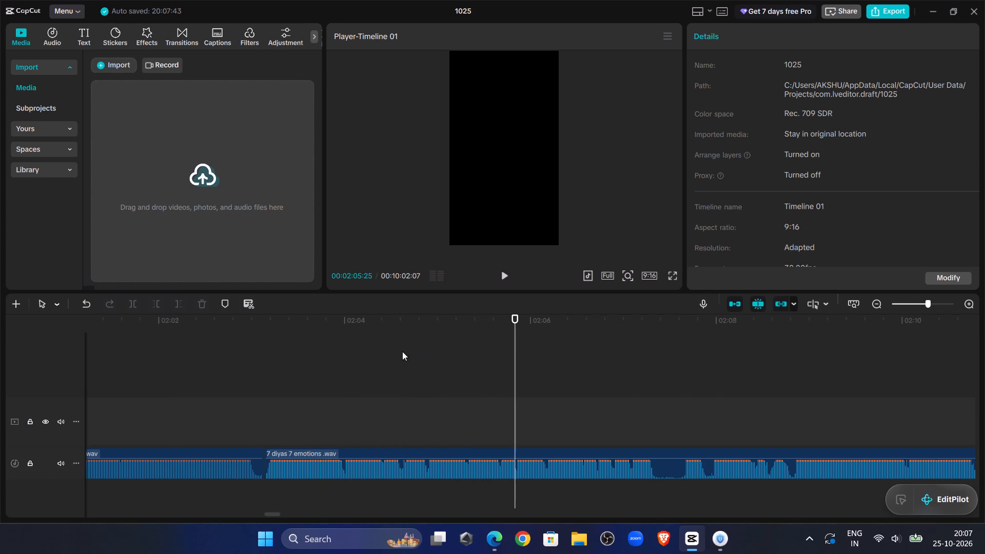
left_click(941, 303)
double_click(497, 275)
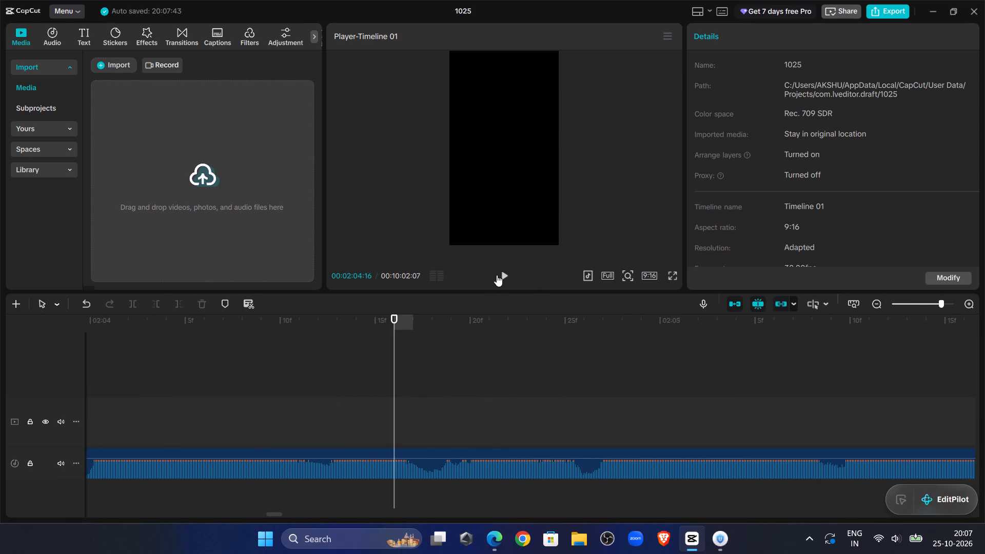
left_click(428, 360)
left_click_drag(430, 362, 440, 368)
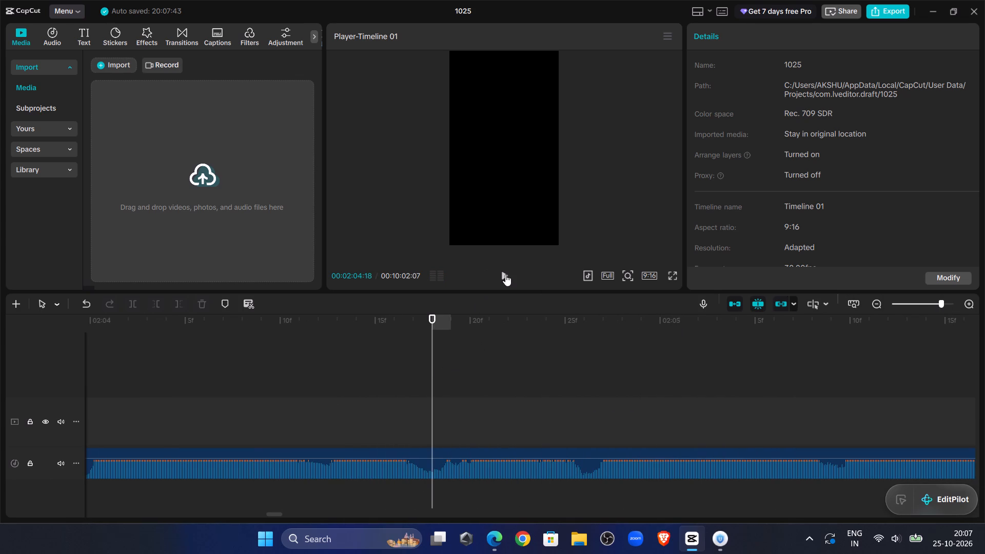
double_click(505, 274)
left_click(437, 381)
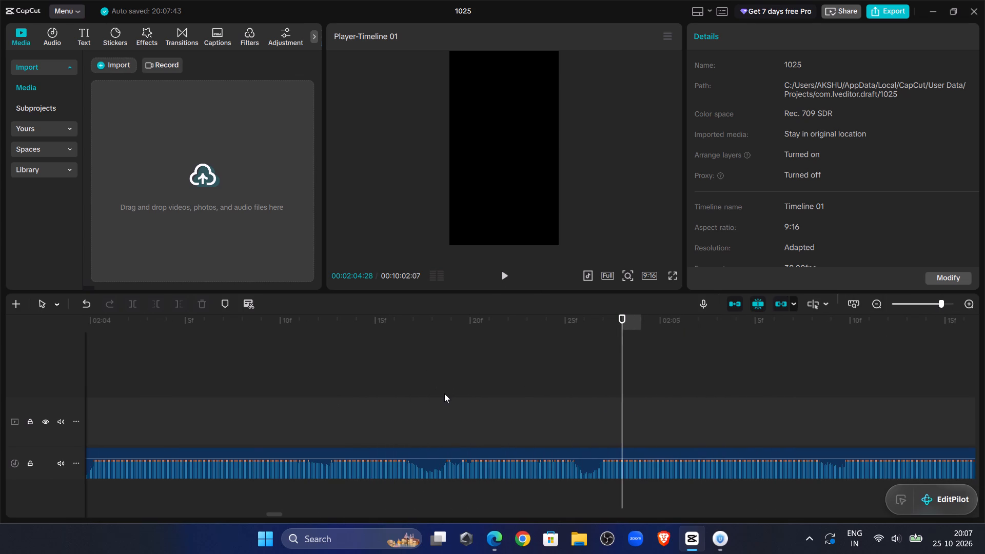
left_click(444, 393)
left_click(443, 430)
left_click(445, 469)
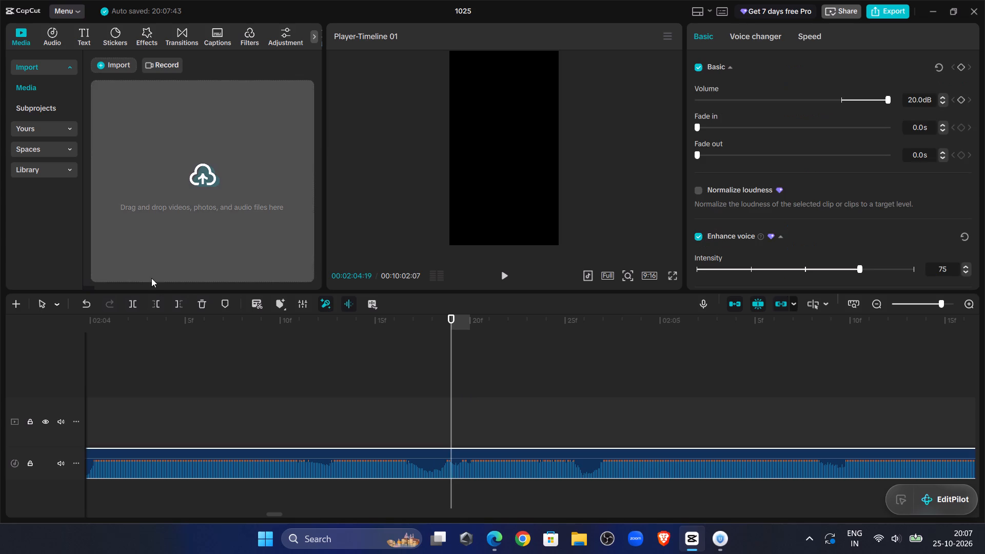
left_click(136, 302)
Listen on from 00:02:04:19, remove the clip's beginning up to 00:02:04:26 and move it back against the preceding clip.
left_click(508, 286)
double_click(505, 280)
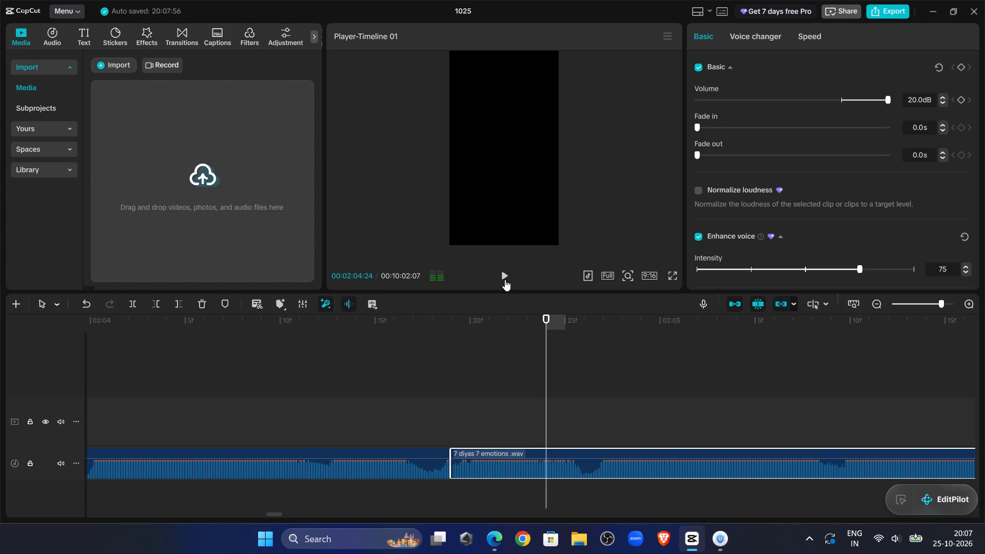
double_click(504, 280)
left_click(592, 401)
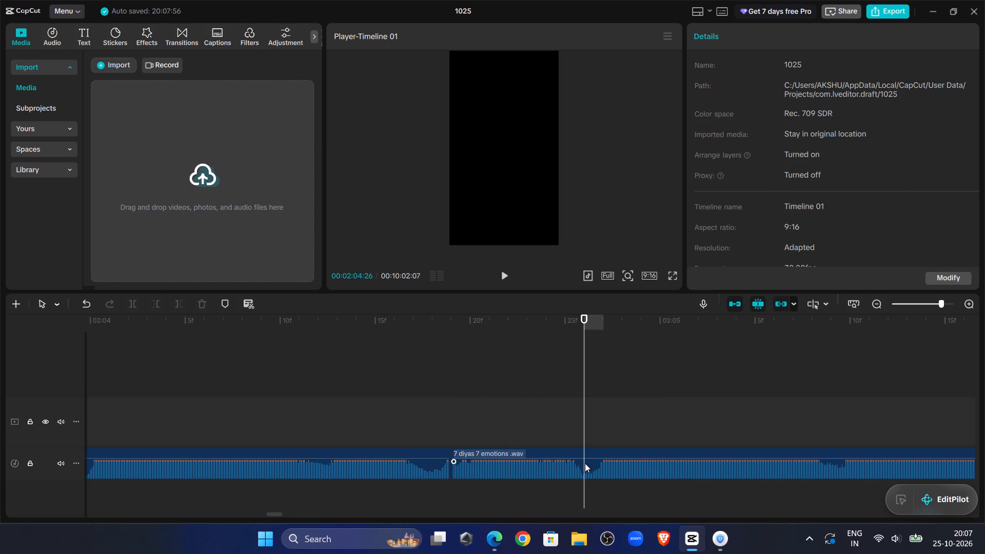
left_click(585, 463)
left_click(153, 302)
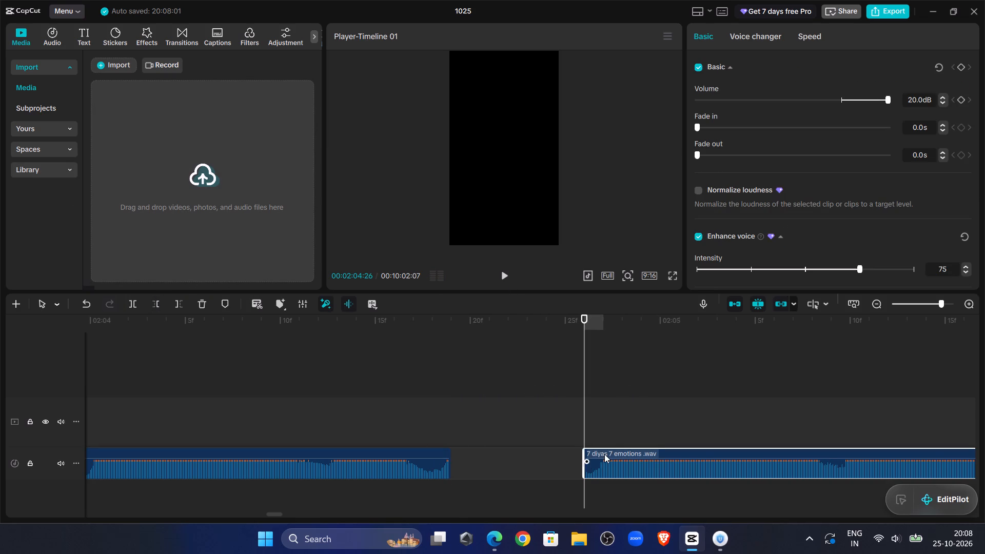
left_click_drag(604, 454, 471, 457)
left_click(340, 382)
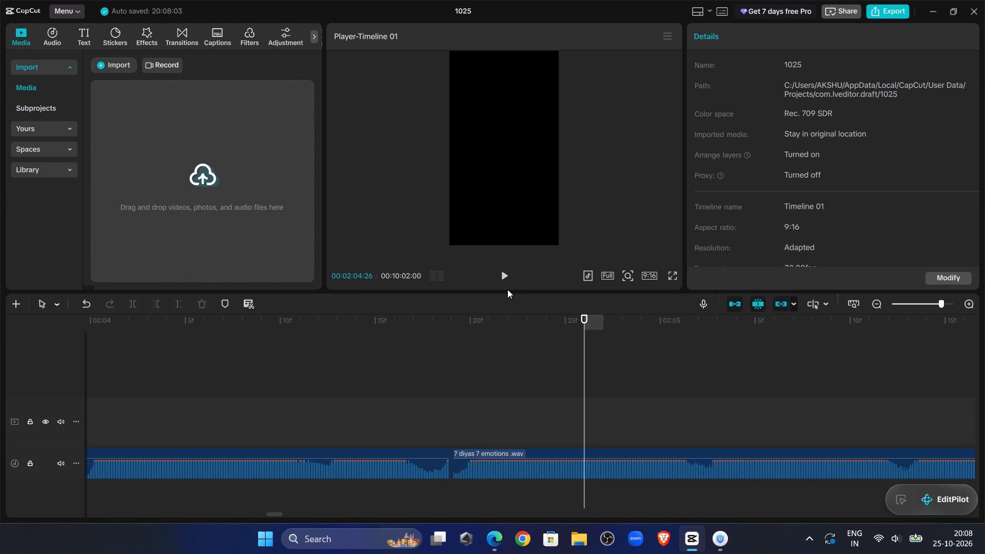
Play back the narration from 00:02:04:26 and split the audio clip at 00:02:07:04, in the pause after the spoken phrase.
left_click(509, 274)
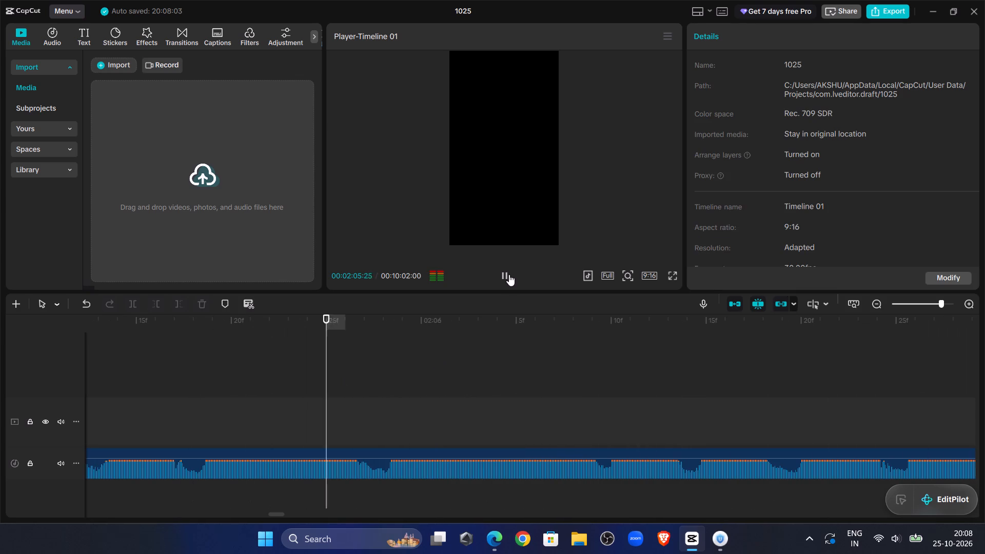
left_click(509, 274)
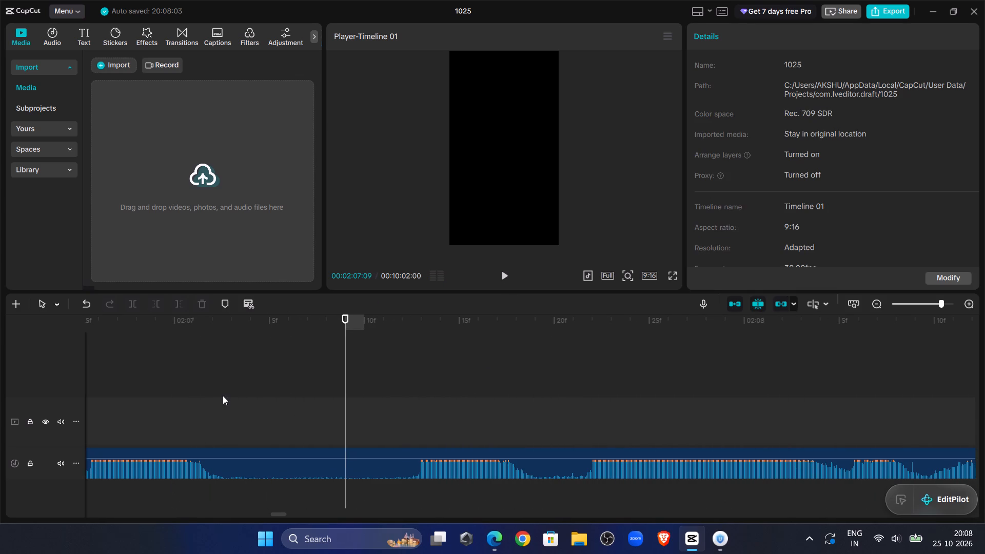
left_click(223, 395)
left_click_drag(223, 395, 234, 403)
left_click(243, 413)
left_click(244, 466)
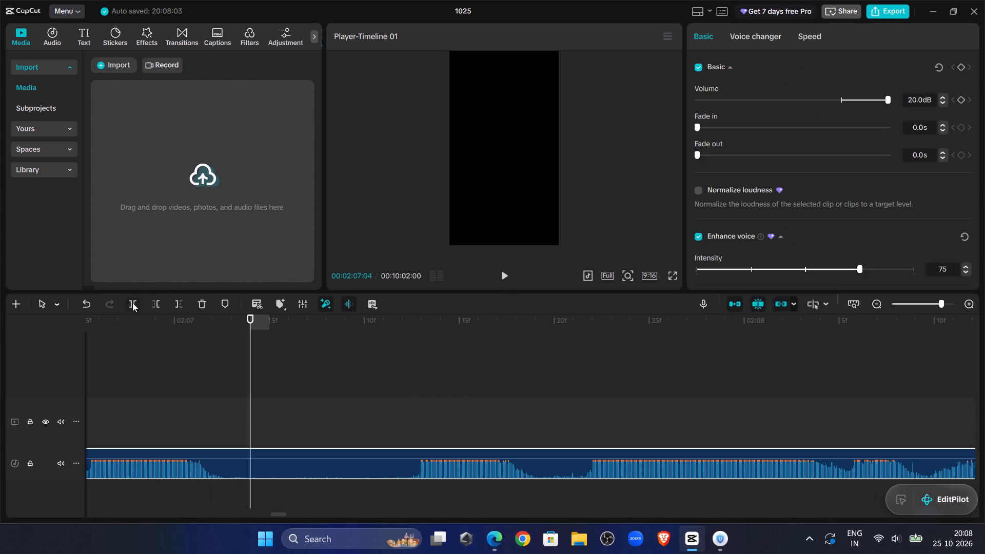
left_click(133, 303)
Listen on from 00:02:07:04, remove the clip's beginning up to 00:02:07:21 and close the gap to the preceding clip.
left_click(508, 280)
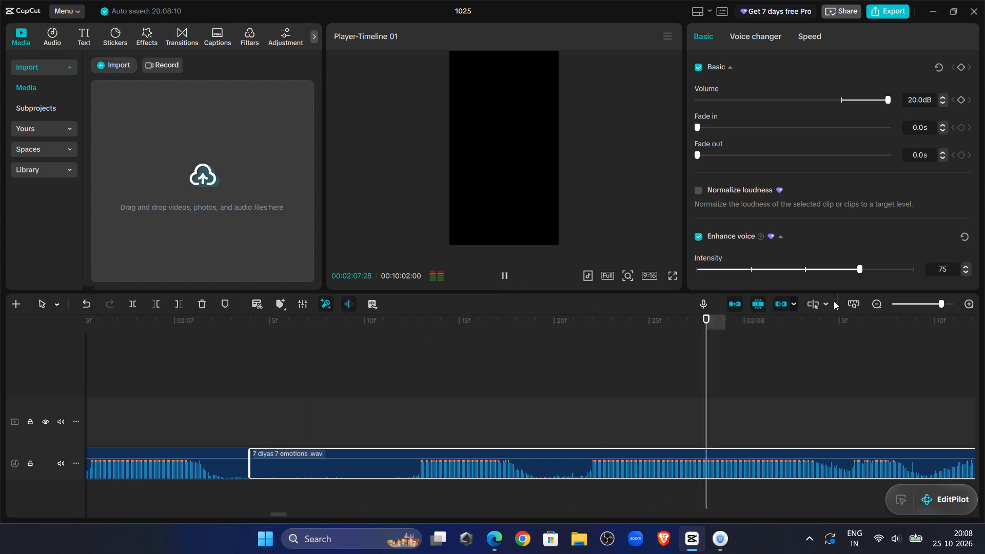
left_click(925, 306)
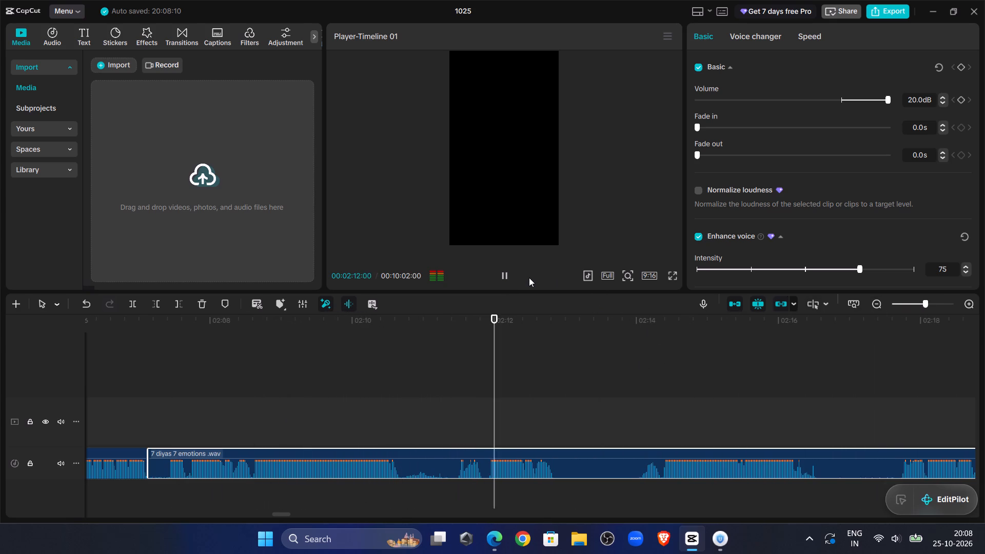
left_click(184, 409)
left_click_drag(184, 409, 189, 415)
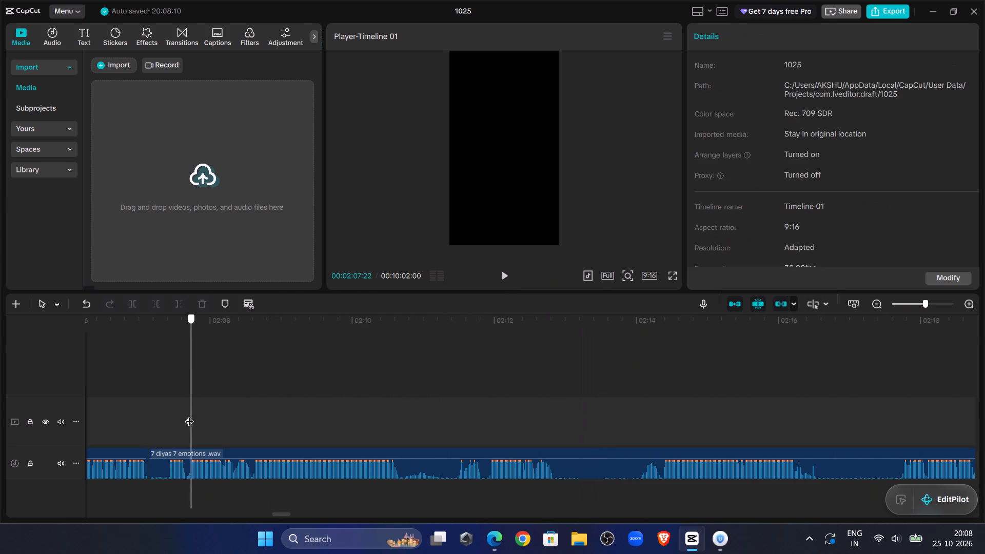
left_click_drag(189, 415, 190, 415)
left_click(210, 459)
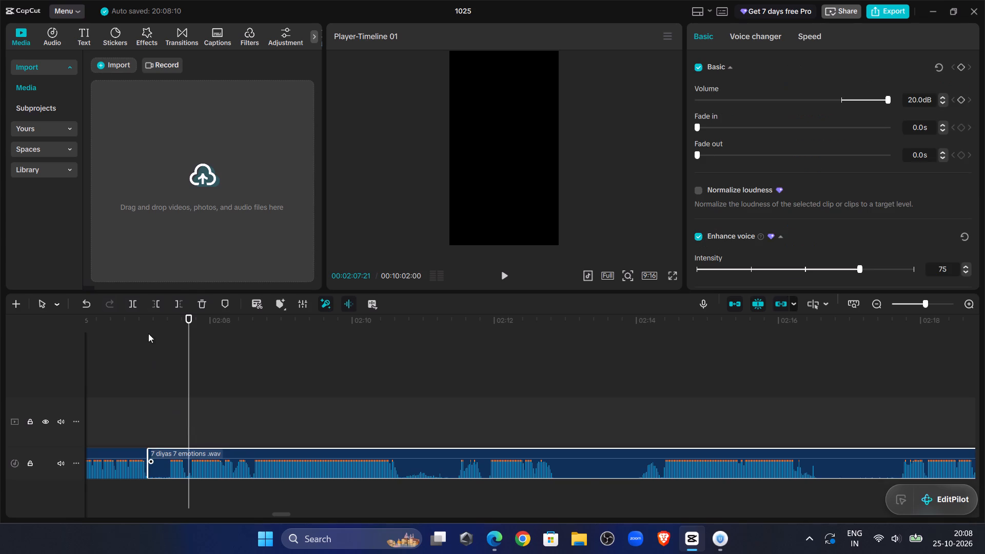
left_click(155, 303)
left_click_drag(252, 452, 215, 456)
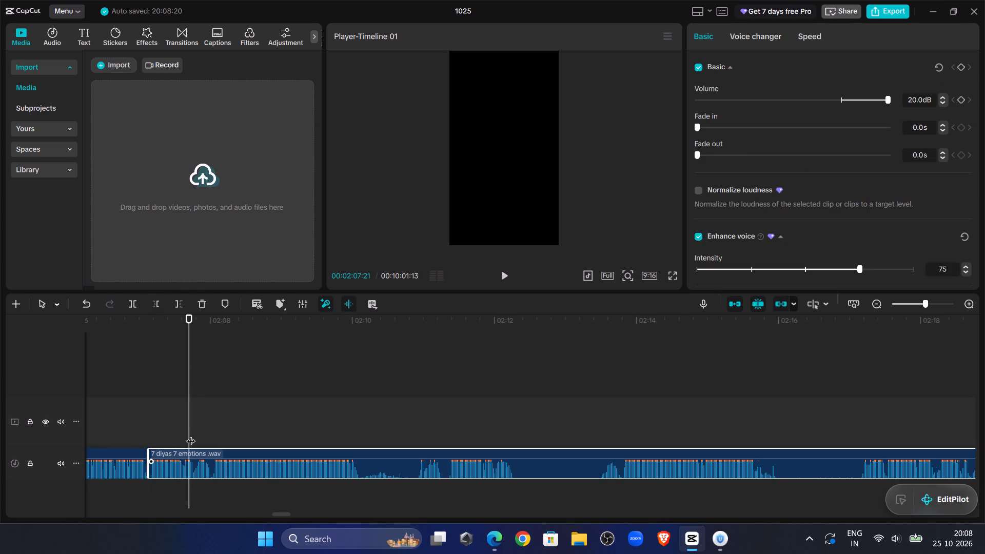
left_click(129, 380)
Play back the join at about 00:02:07 and split the audio clip after it at 00:02:07:23.
left_click(501, 275)
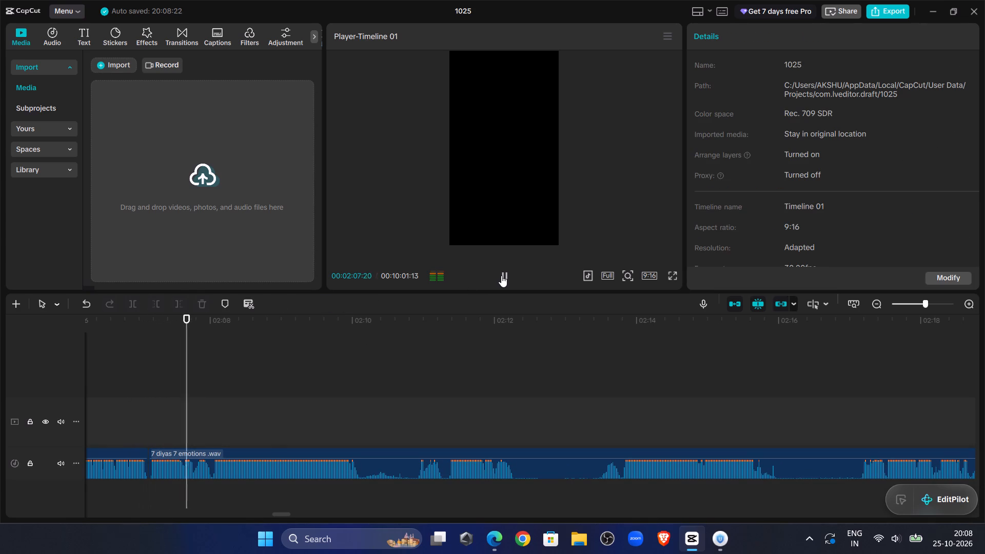
left_click(501, 275)
left_click(193, 438)
left_click_drag(193, 438, 132, 421)
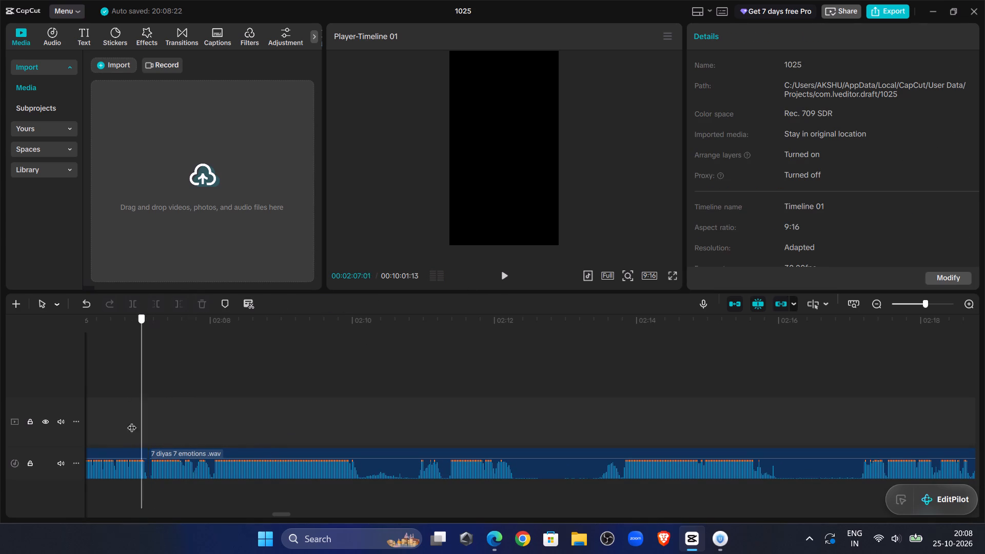
left_click_drag(132, 421, 120, 416)
left_click(502, 274)
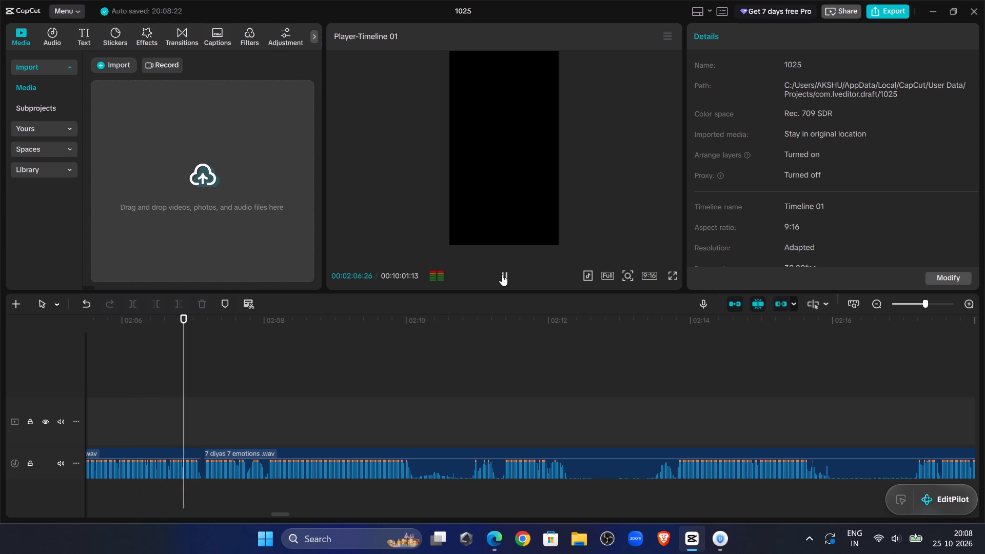
left_click(502, 274)
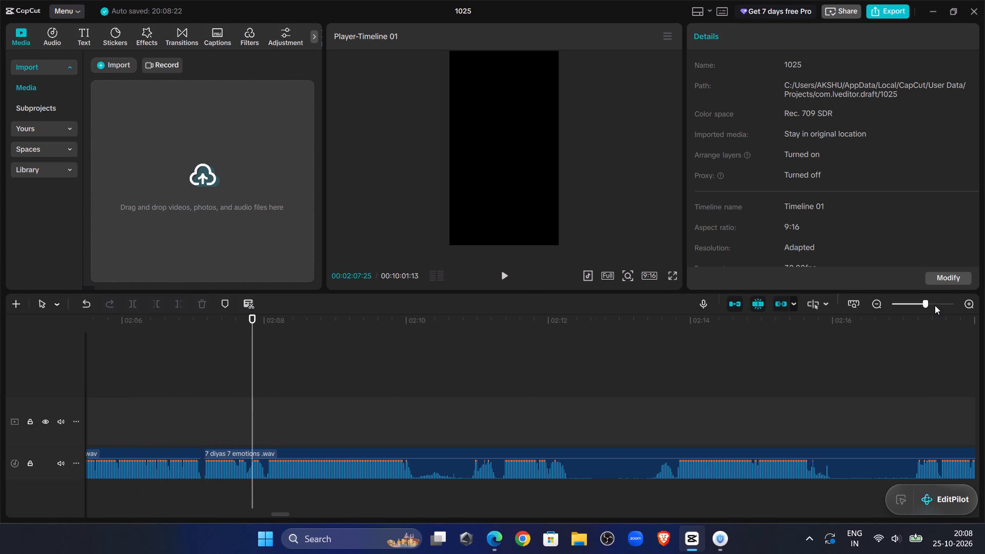
left_click(935, 305)
left_click(230, 402)
left_click(225, 455)
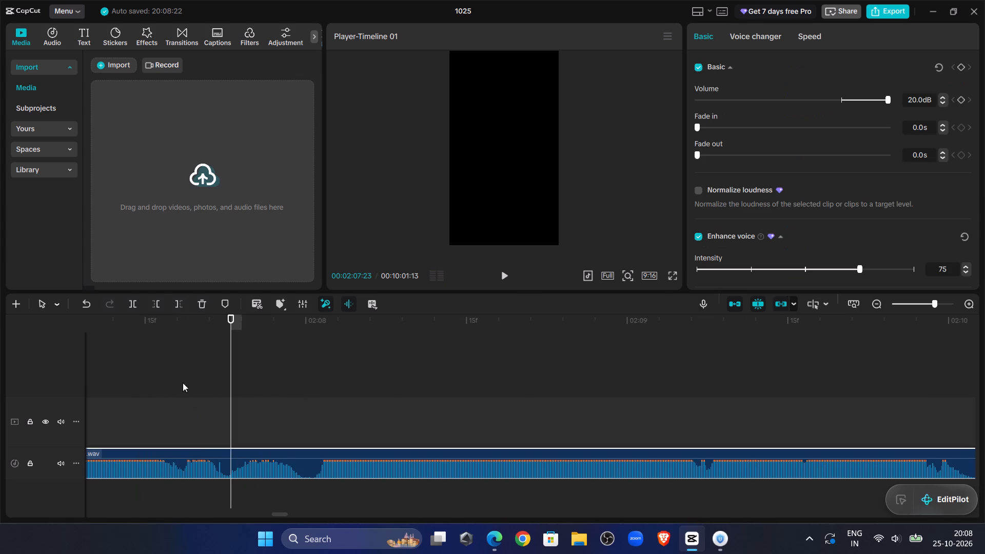
left_click(135, 304)
Listen to the narration from 00:02:07:23, compare the repeated takes, and remove the remaining clip's beginning up to 00:02:13:24.
left_click(495, 276)
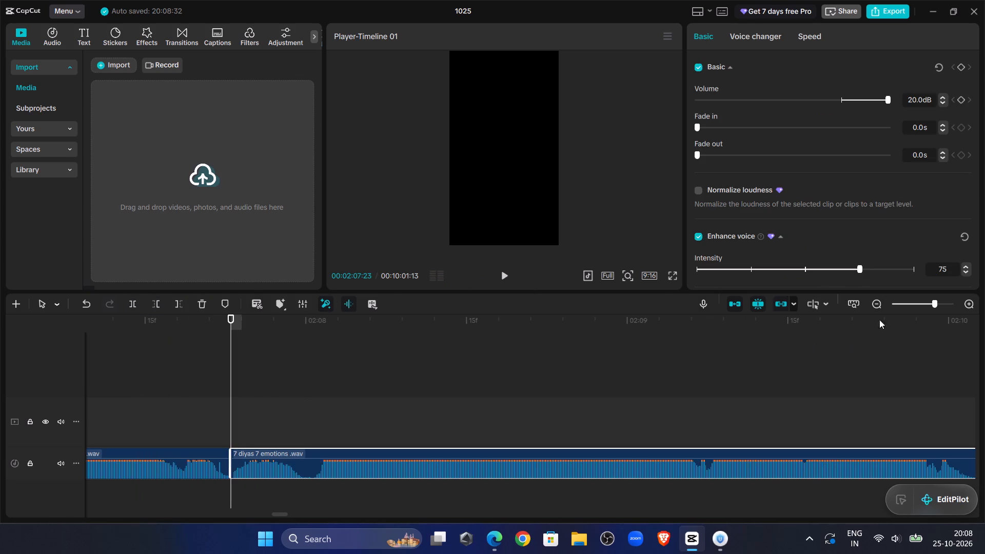
left_click(511, 275)
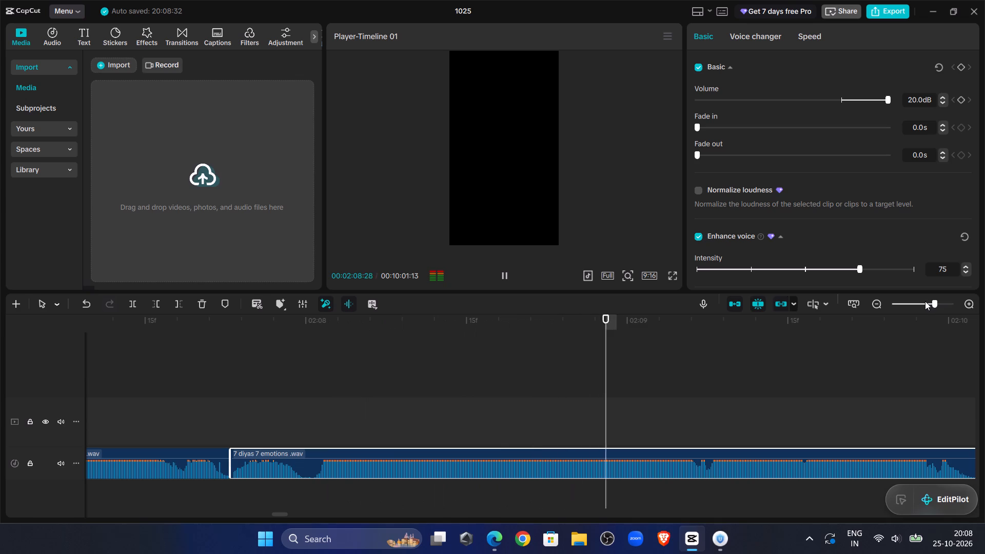
left_click(921, 309)
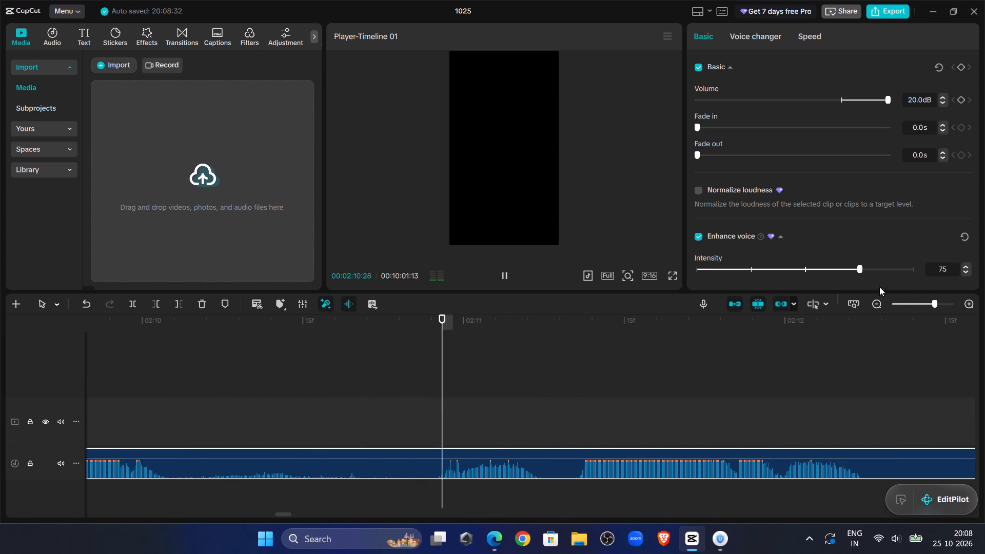
left_click(927, 304)
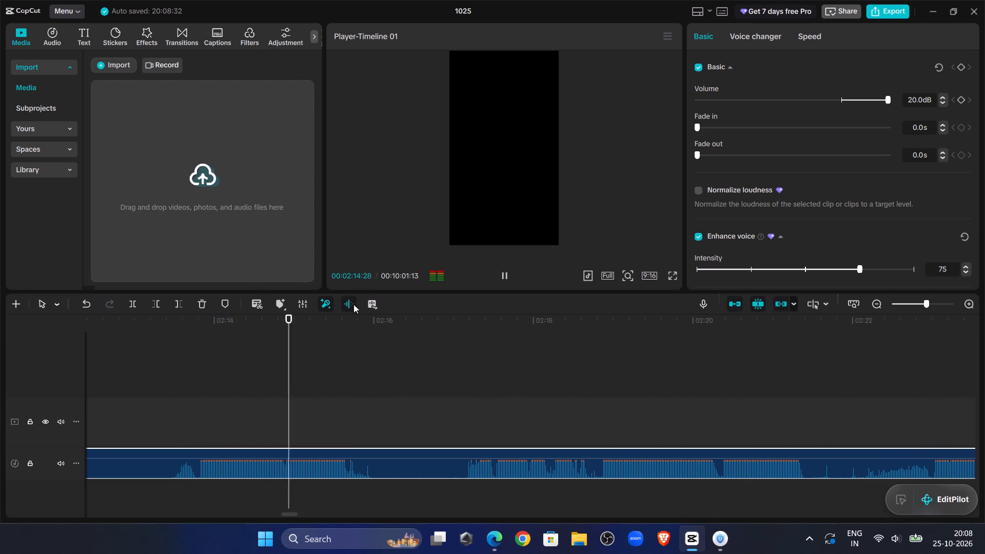
left_click(192, 394)
left_click_drag(192, 394, 493, 421)
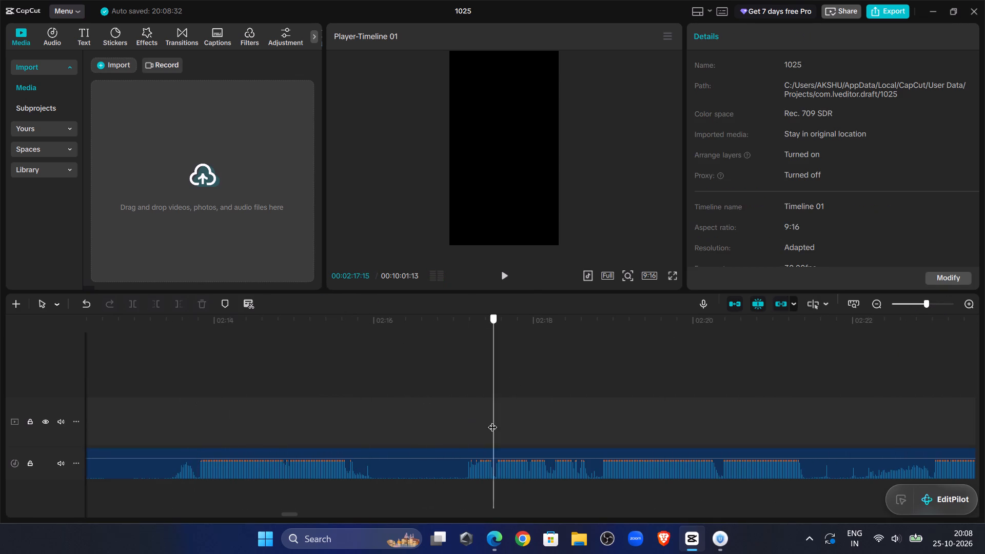
left_click_drag(493, 421, 493, 419)
left_click(505, 274)
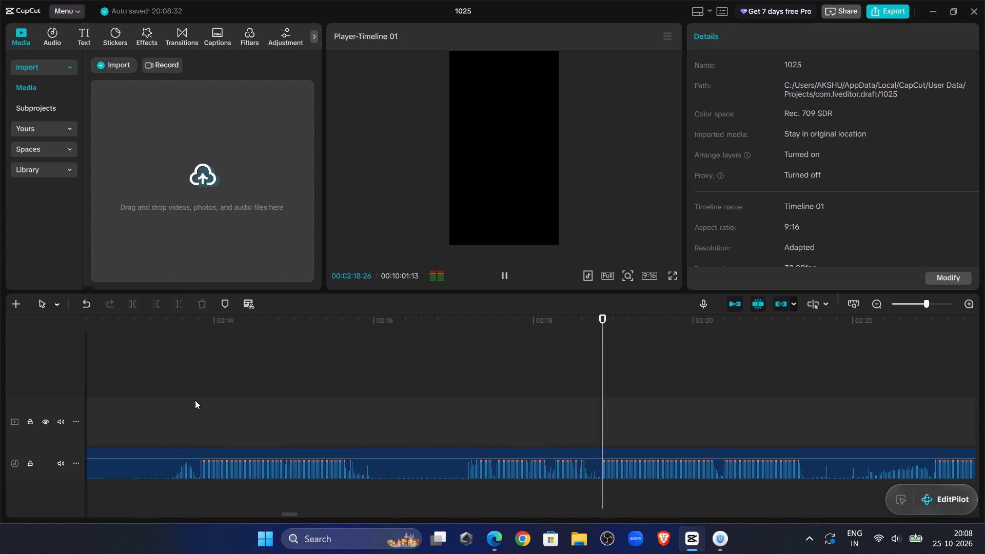
left_click(195, 399)
left_click_drag(195, 399, 197, 404)
left_click(218, 467)
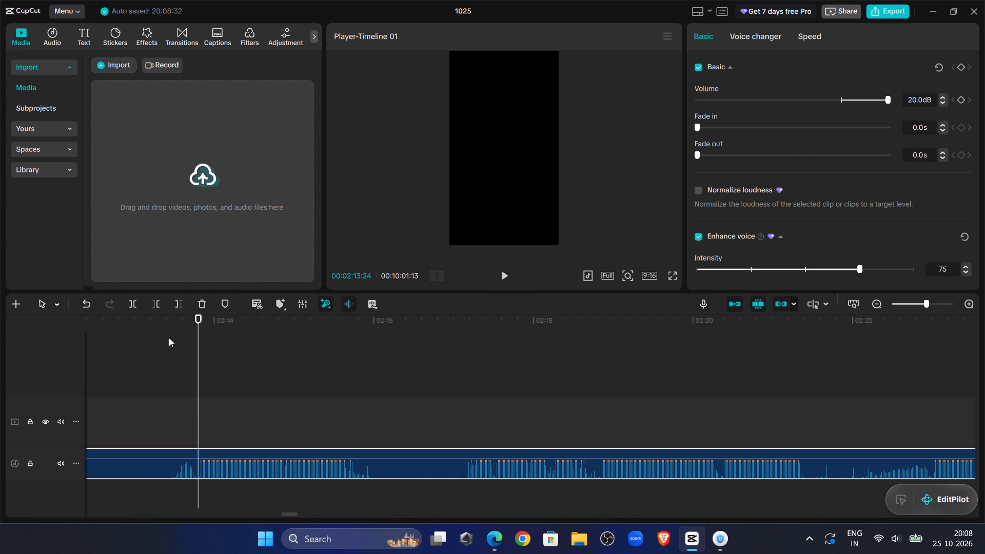
left_click(156, 307)
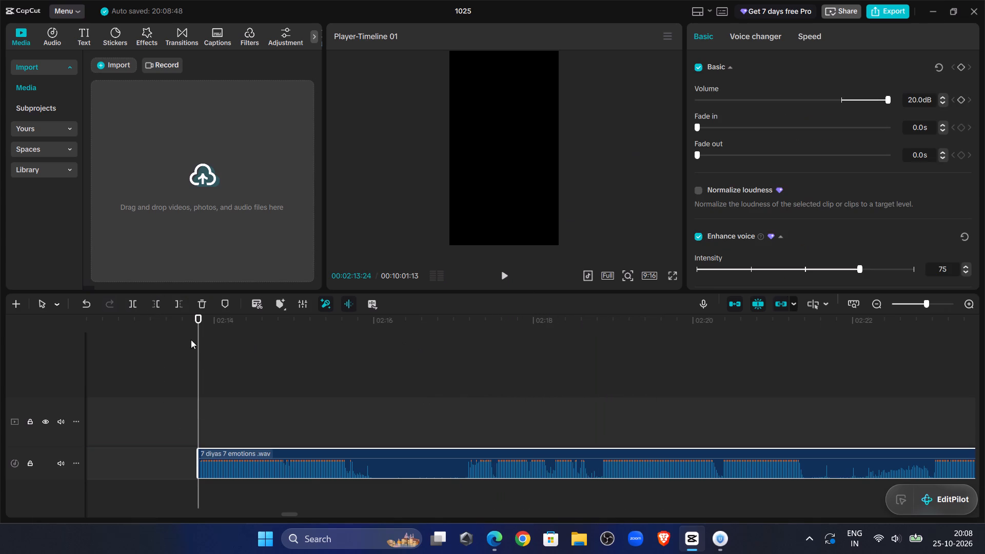
Move the trimmed clip starting at 00:02:13:24 back against the one ending at 00:02:07:23, closing the gap.
left_click_drag(200, 336, 984, 405)
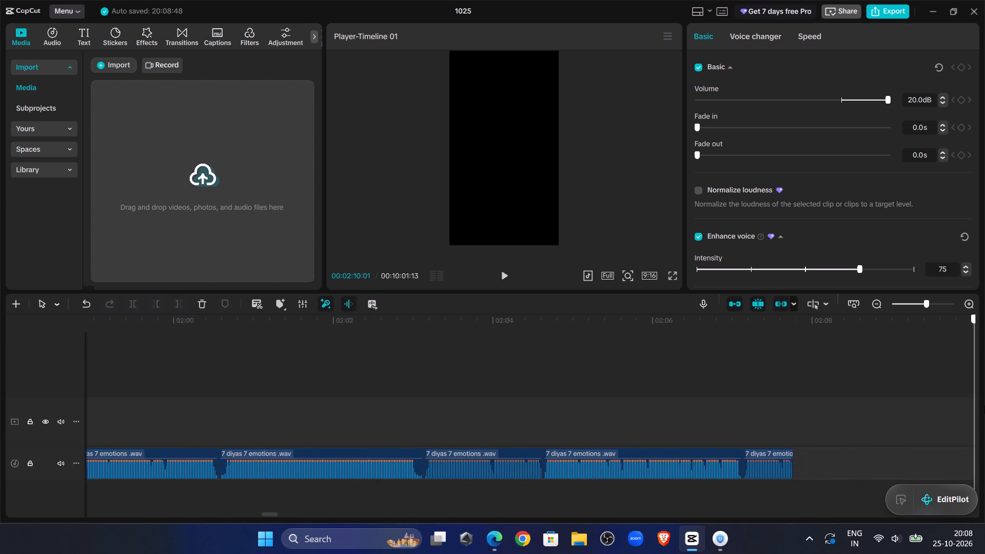
left_click_drag(984, 405, 363, 448)
left_click_drag(937, 451, 456, 459)
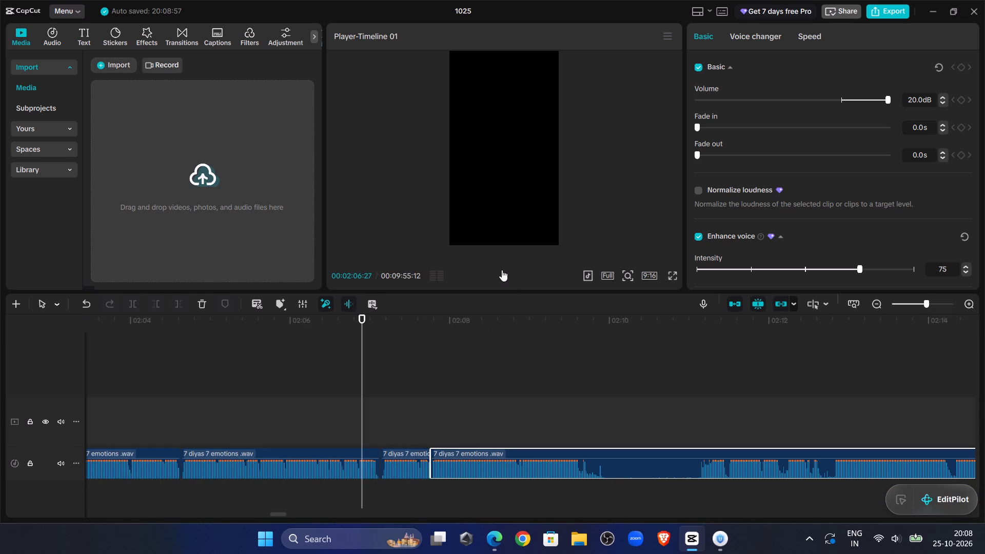
Play back the join at 00:02:07:23 and split the audio clip at 00:02:09:23, where the phrase ends.
left_click(502, 270)
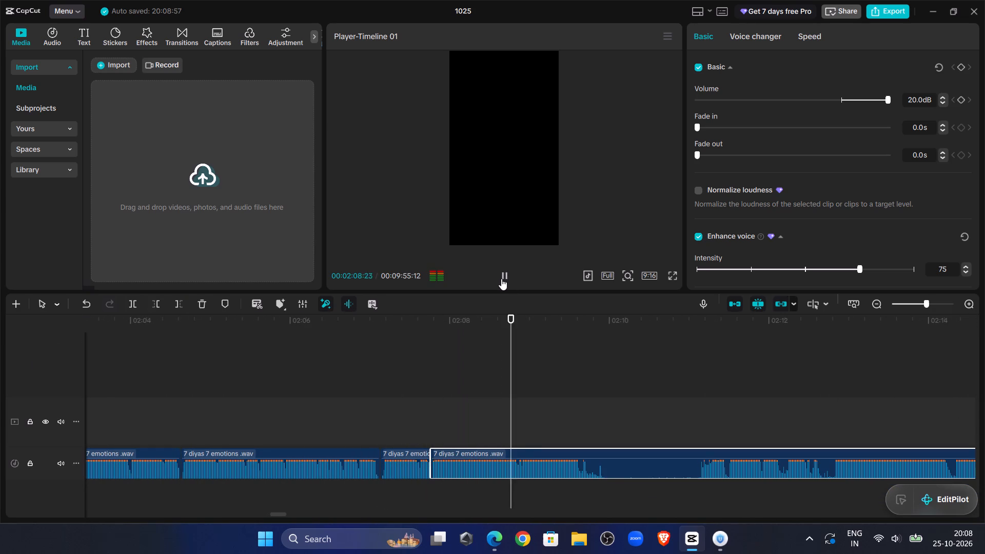
left_click(502, 279)
left_click(593, 465)
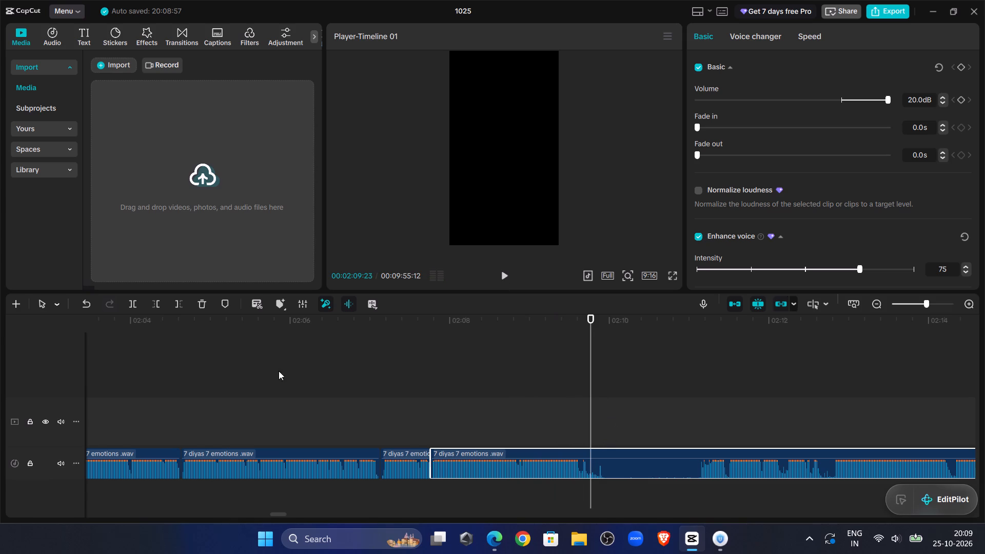
left_click(132, 308)
Listen to the narration from 00:02:09:23 and remove the remaining clip's beginning up to 00:02:16:29.
left_click(503, 286)
left_click(503, 280)
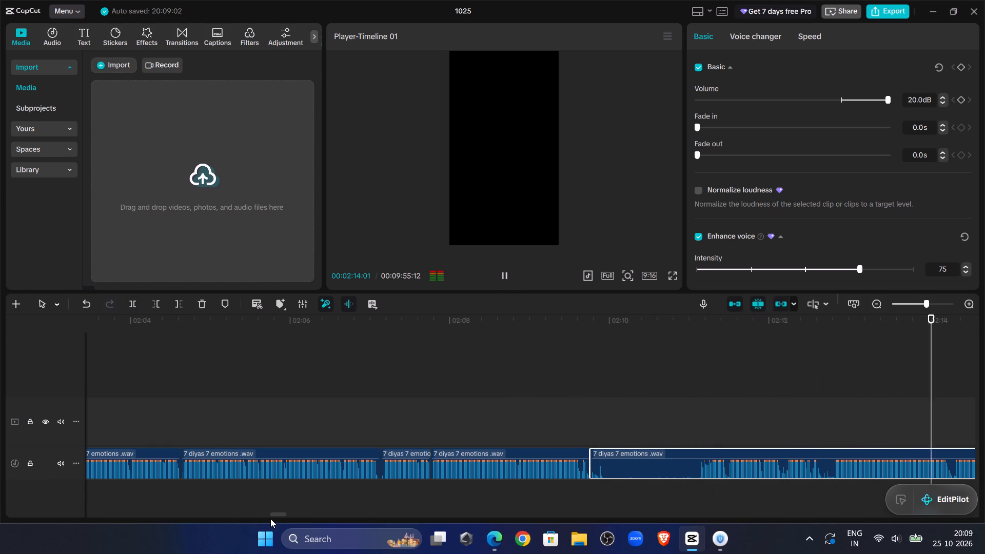
left_click_drag(274, 516, 280, 516)
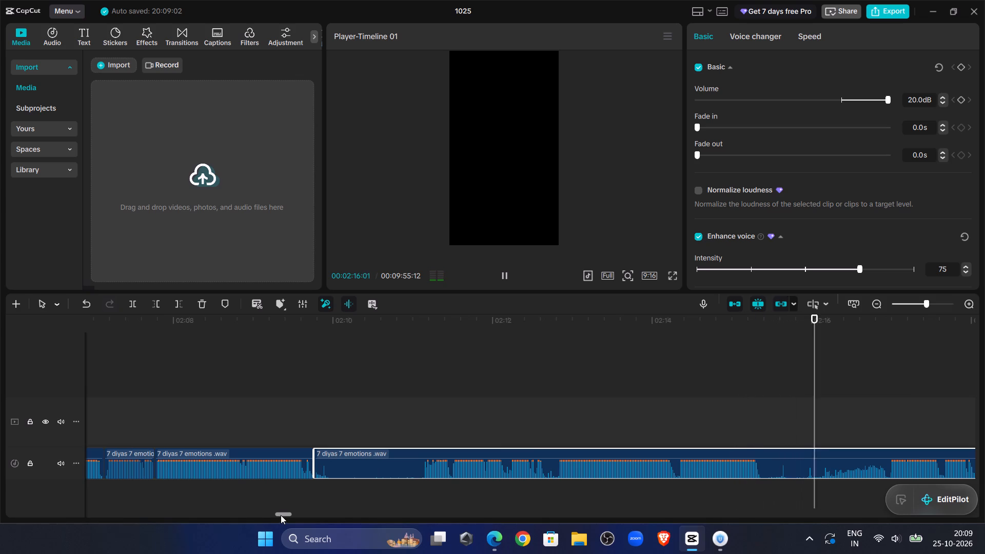
left_click(475, 392)
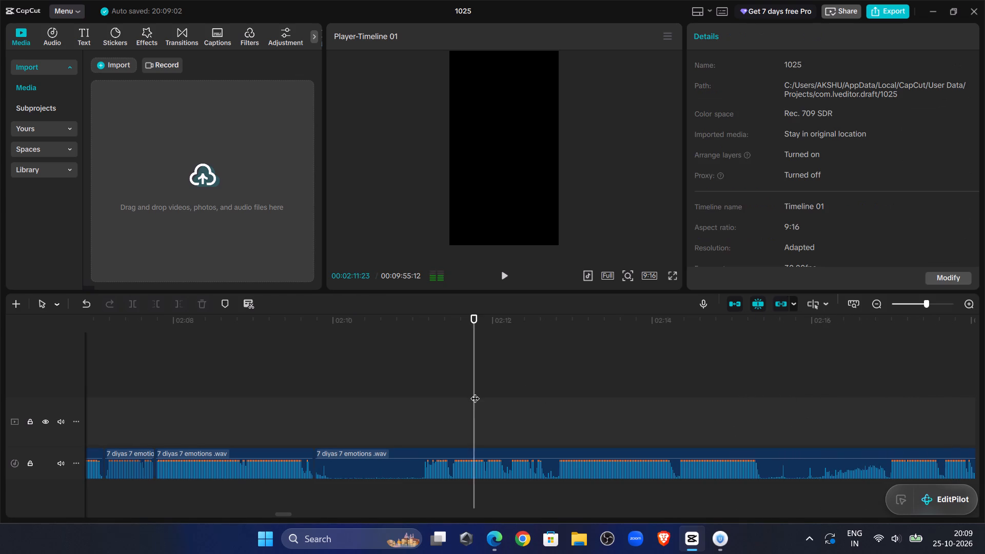
left_click_drag(475, 392, 416, 392)
left_click(511, 273)
left_click(689, 406)
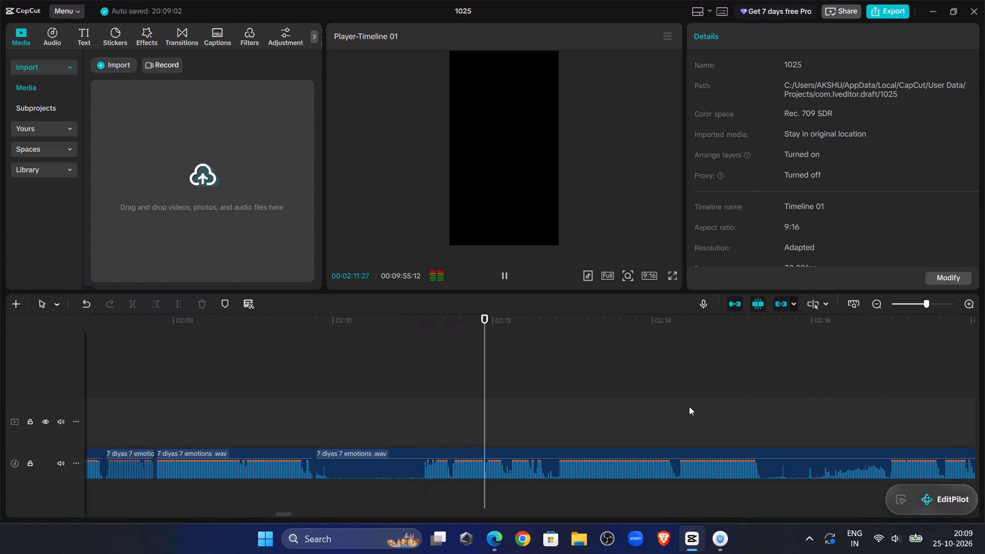
left_click_drag(689, 406, 889, 397)
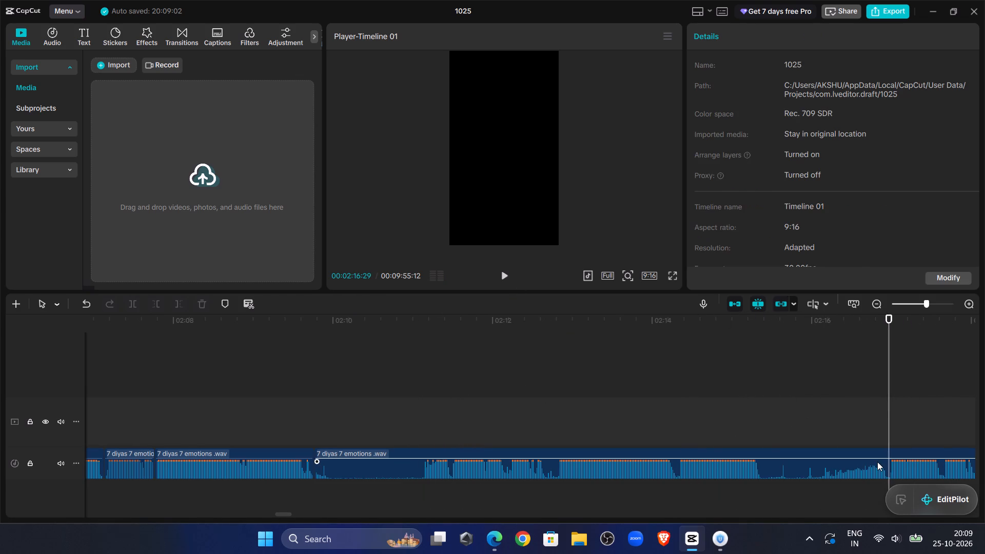
left_click(877, 462)
left_click(155, 306)
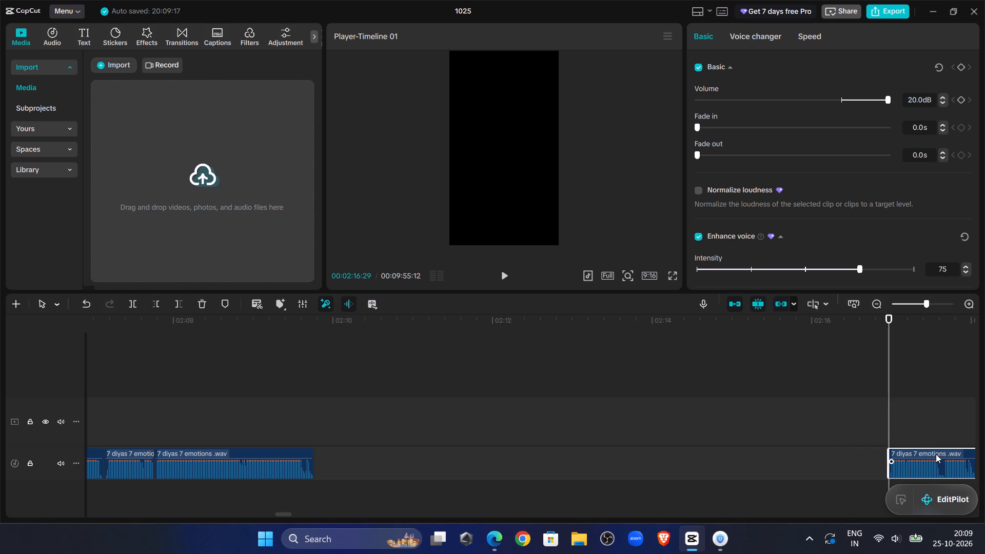
Move the trimmed clip starting at 00:02:16:29 back against the one ending at 00:02:09:23, closing the gap.
left_click_drag(936, 454, 360, 460)
Play back the join at 00:02:09:23 and split the audio clip at 00:02:10:26, where the phrase ends.
left_click(286, 375)
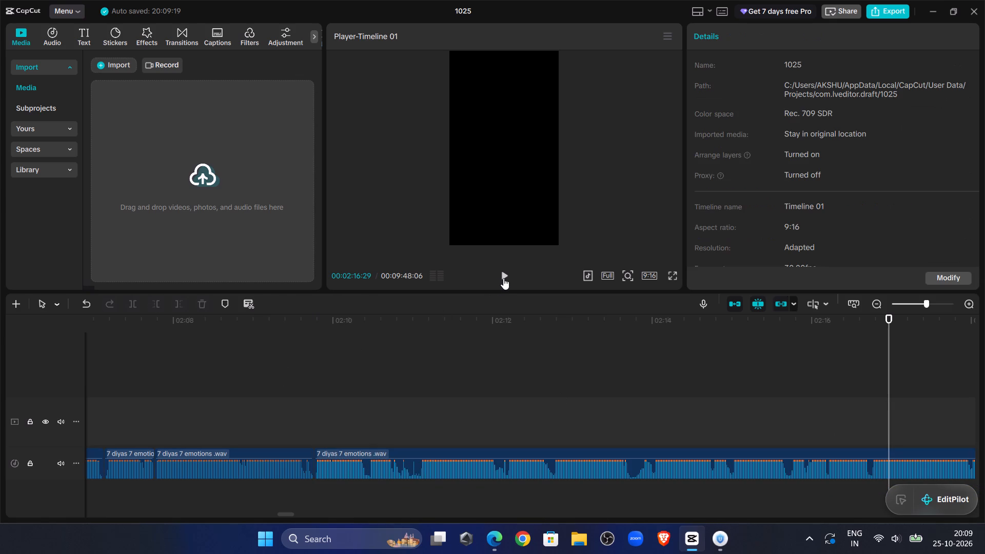
left_click(504, 278)
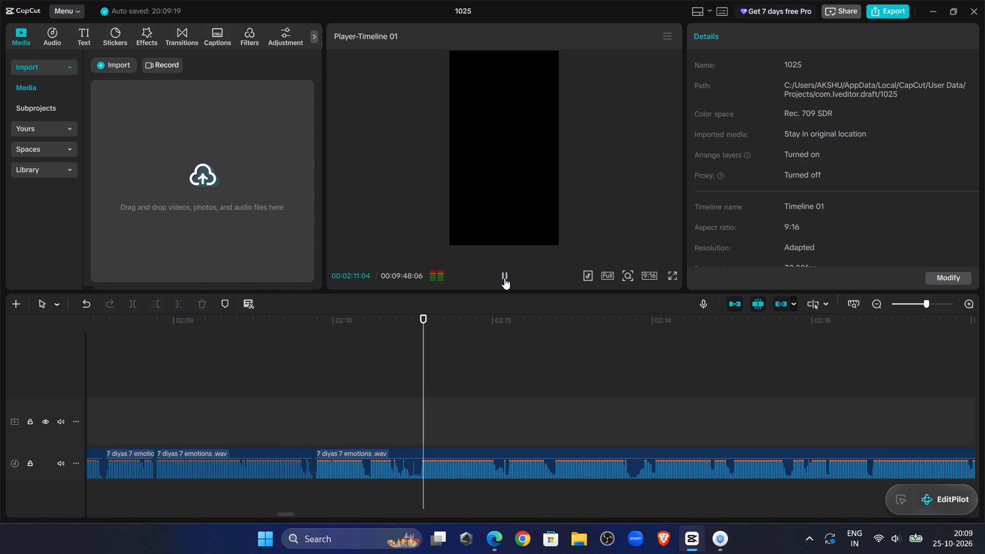
left_click(380, 392)
double_click(504, 273)
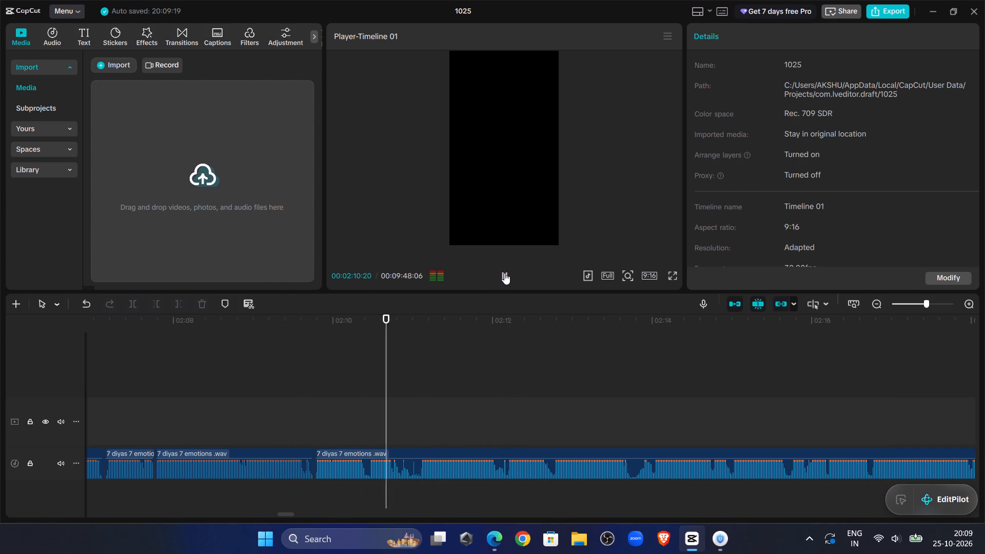
left_click(403, 464)
left_click(135, 303)
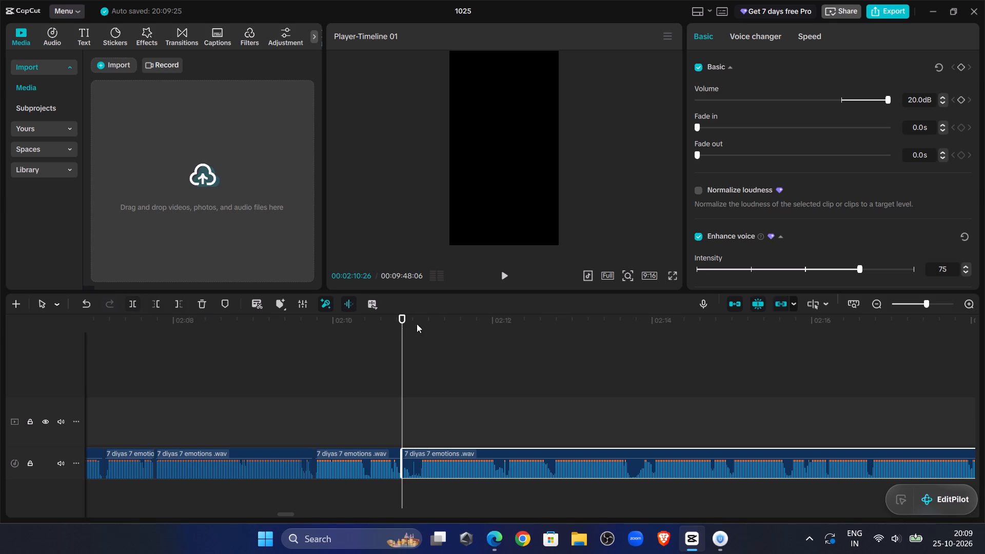
Remove the remaining clip's beginning up to 00:02:11:00 and move it back to 00:02:10:26, closing the gap.
double_click(505, 276)
left_click(412, 411)
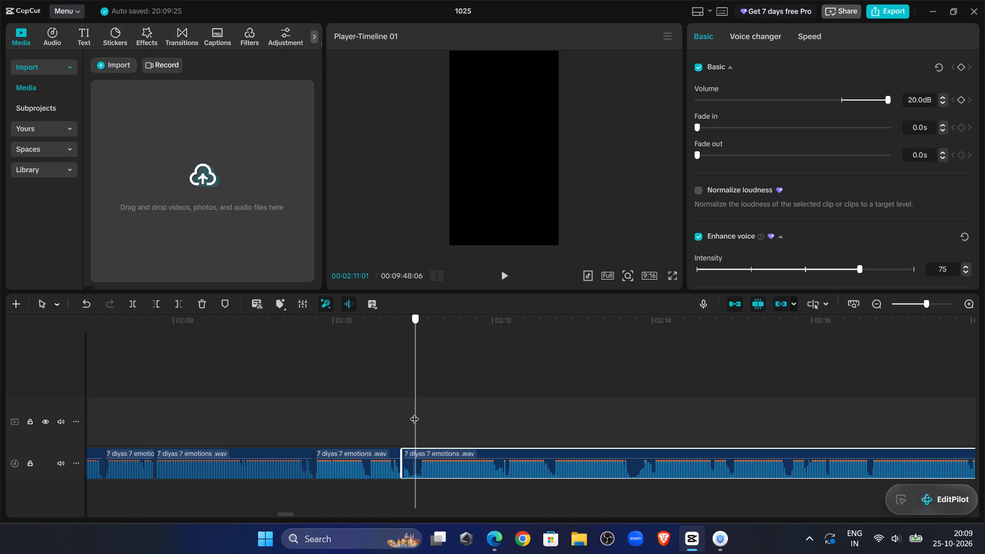
left_click(148, 301)
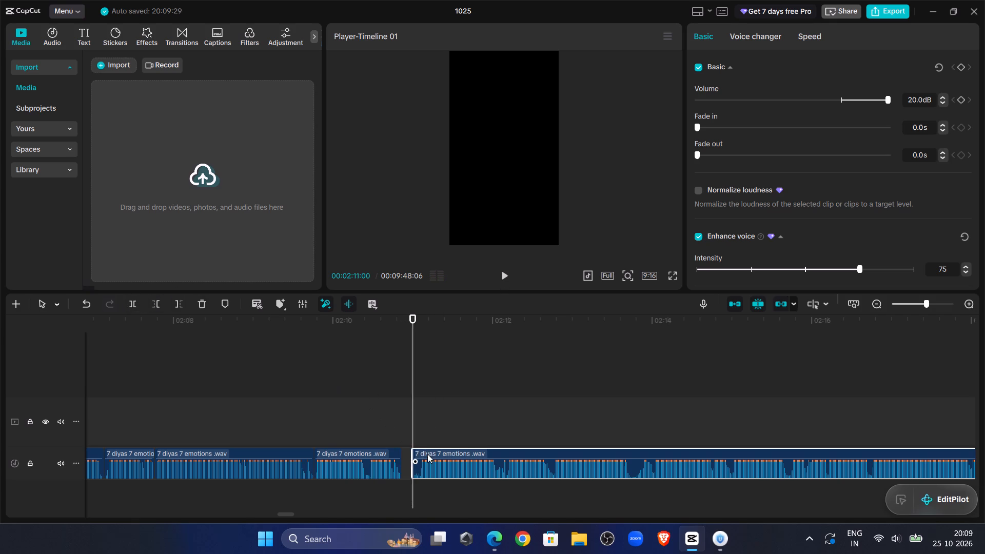
left_click_drag(427, 454, 416, 459)
Play back the join at 00:02:10:26 and split the audio clip in the pause at 00:02:13:20.
left_click(343, 380)
left_click(506, 281)
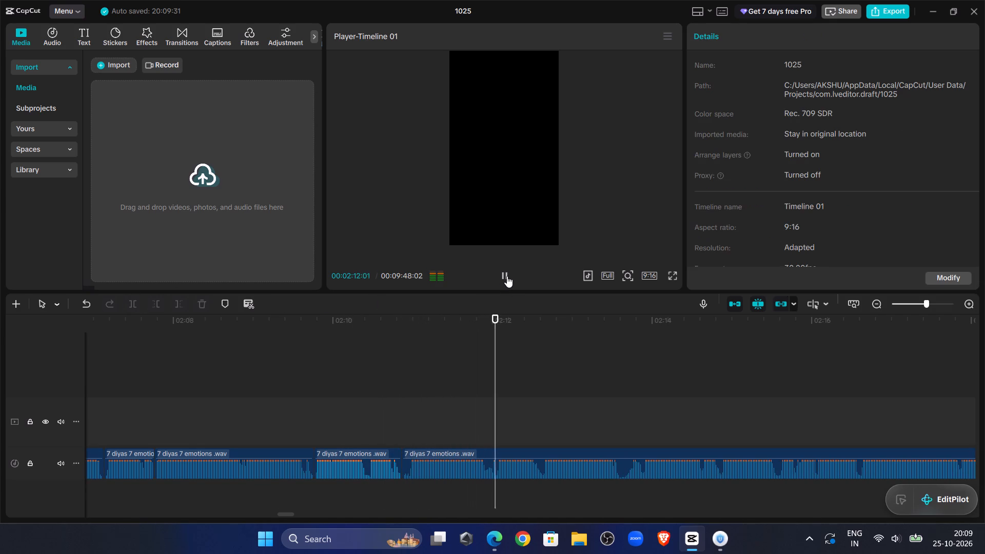
left_click(500, 280)
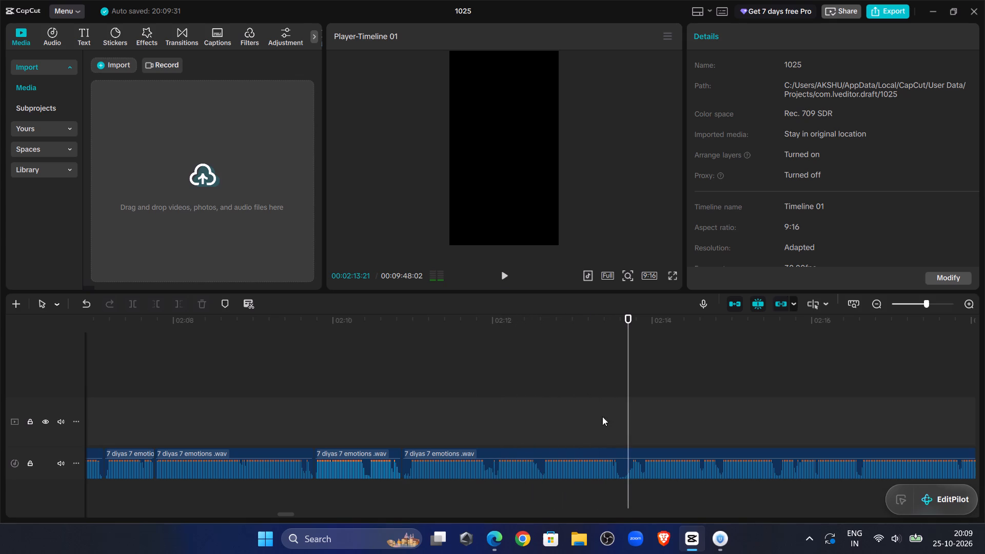
left_click(626, 423)
left_click(629, 463)
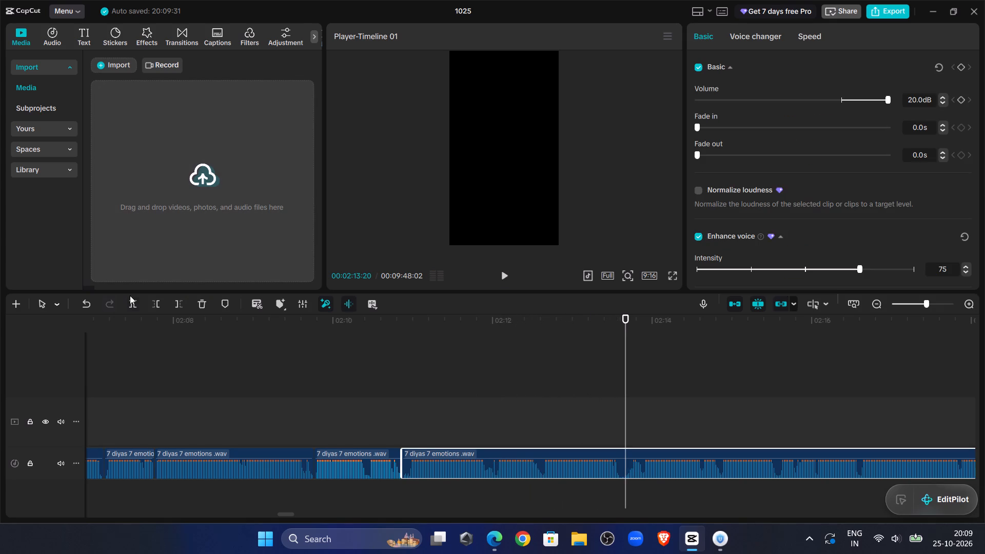
left_click(130, 295)
left_click(132, 302)
Remove the remaining clip's beginning up to 00:02:13:26 and move it back to 00:02:13:20, closing the gap.
double_click(503, 278)
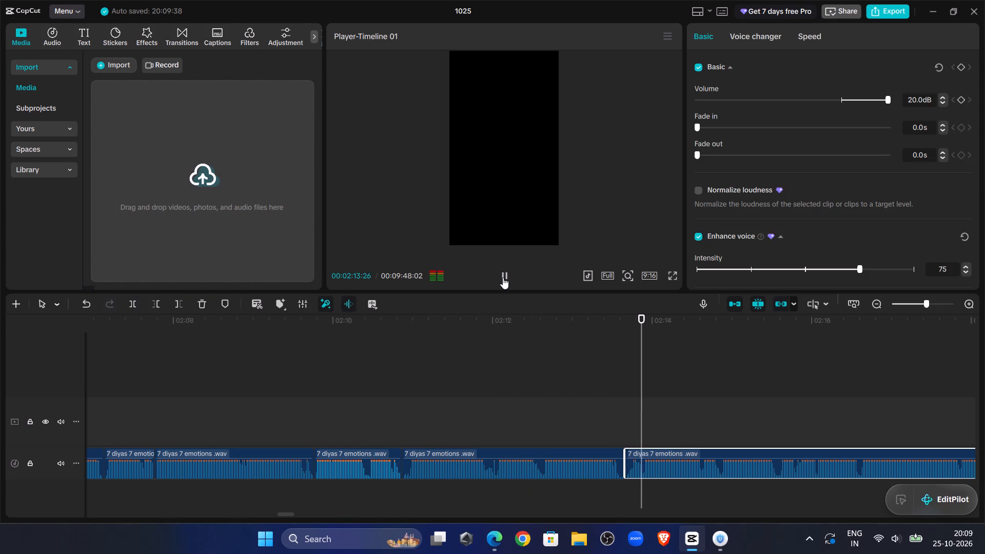
left_click(643, 395)
left_click(148, 303)
left_click(150, 303)
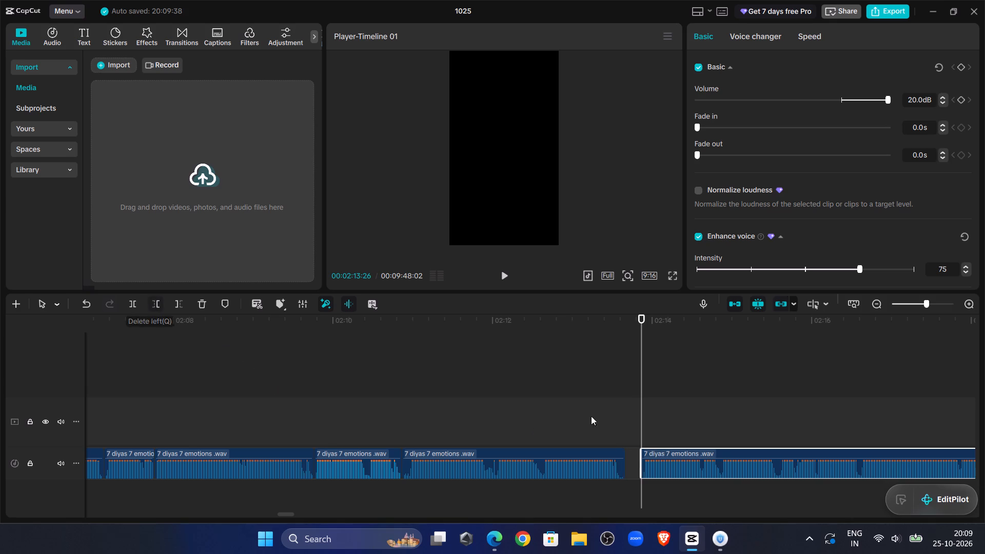
left_click_drag(680, 453, 664, 457)
Play back the join at 00:02:13:20 and split the audio clip at 00:02:15:19, before the unwanted sound.
left_click(597, 394)
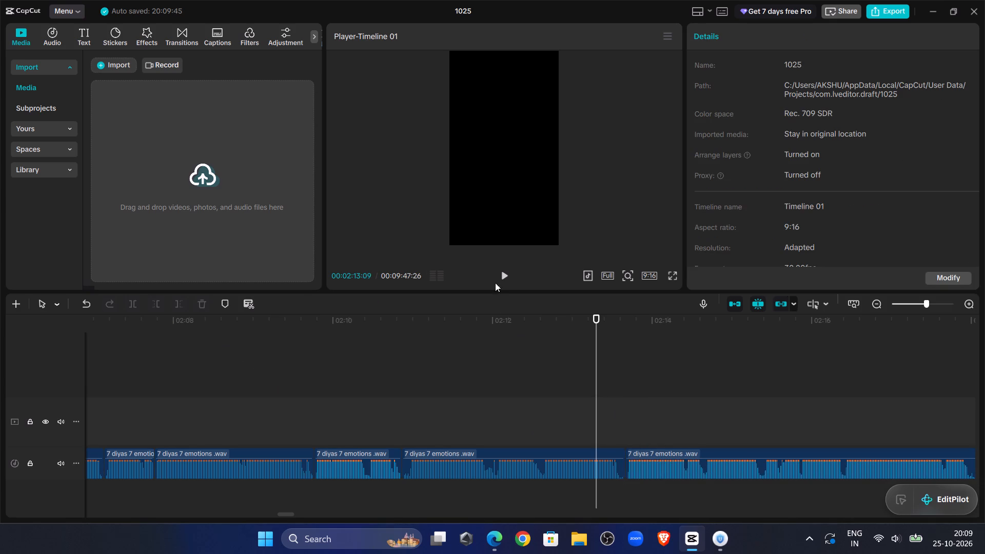
left_click(498, 275)
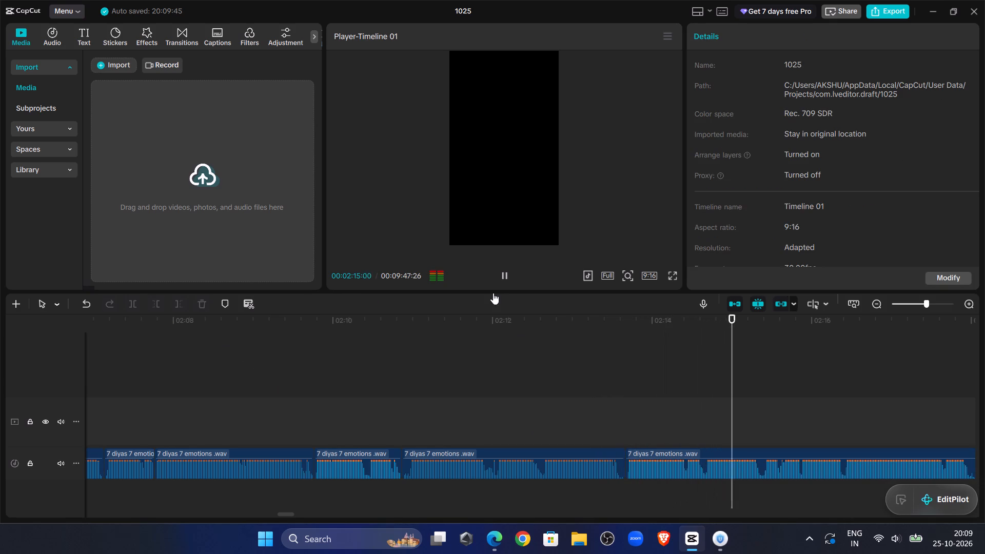
left_click_drag(290, 515, 297, 515)
left_click(358, 392)
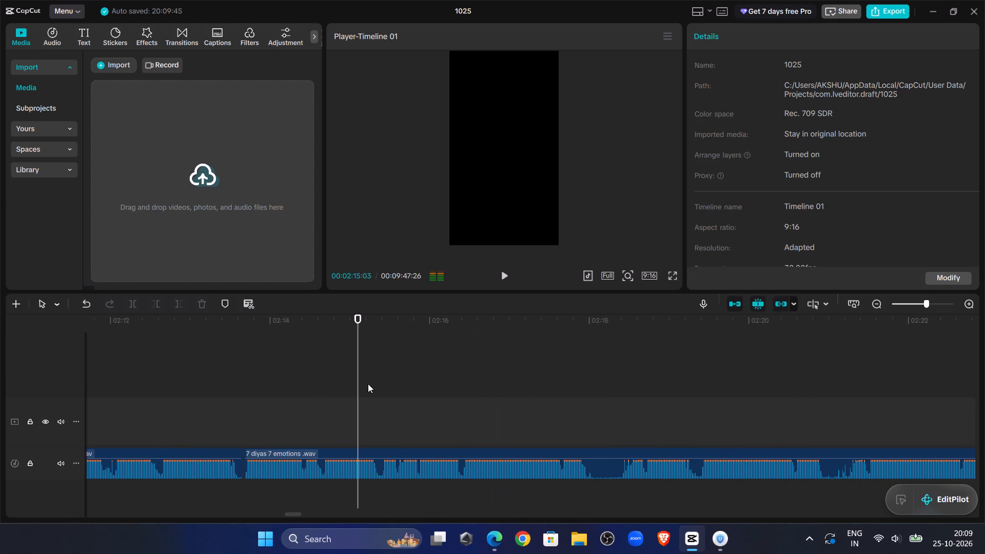
left_click(507, 271)
left_click(506, 278)
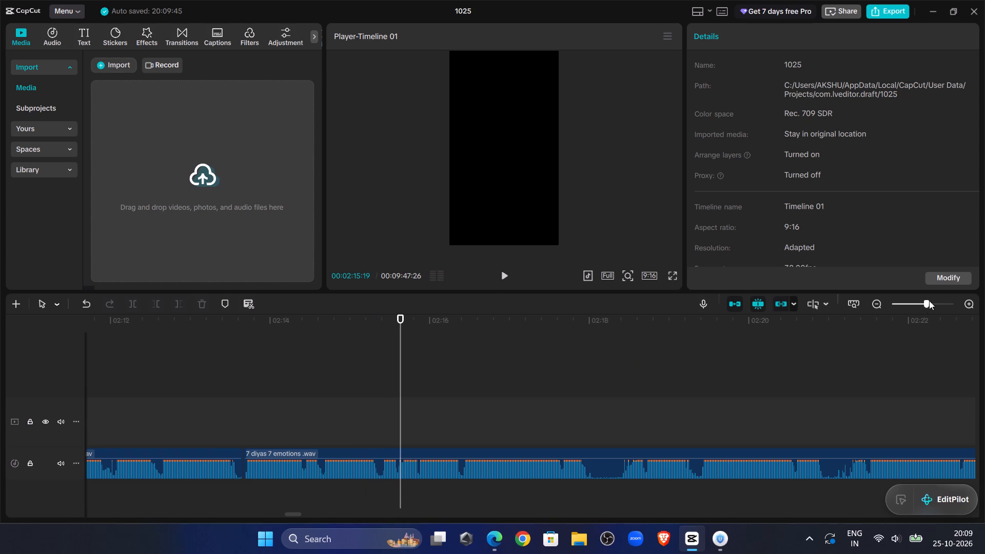
left_click(936, 304)
left_click(414, 477)
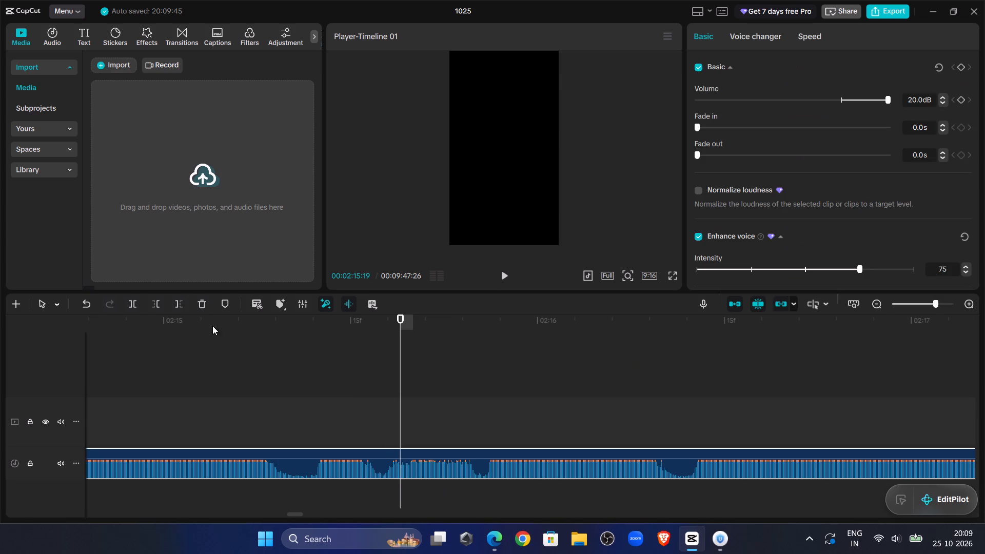
left_click(129, 306)
Remove the remaining clip's beginning up to 00:02:15:25 and move it back to 00:02:15:19, closing the gap.
double_click(504, 272)
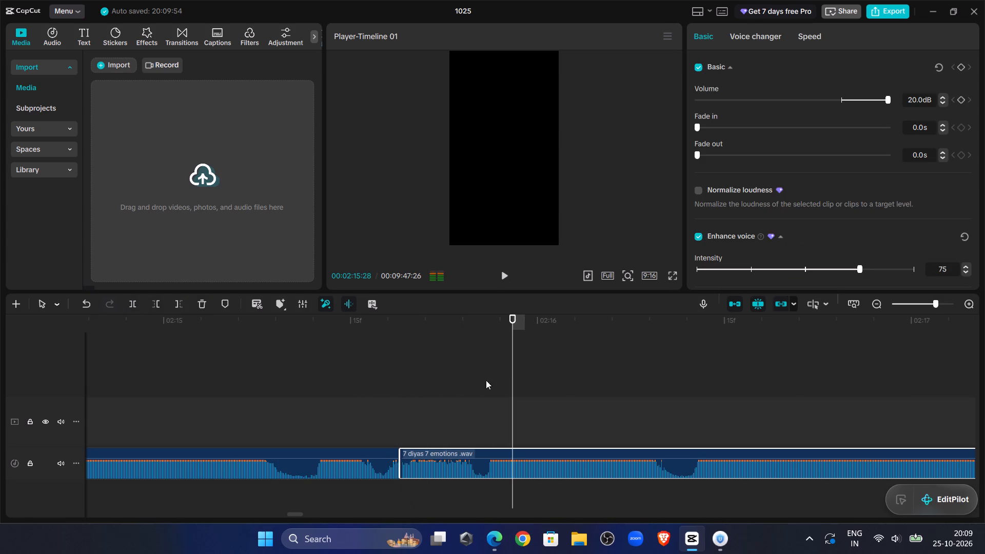
left_click(478, 417)
left_click(483, 463)
left_click(157, 307)
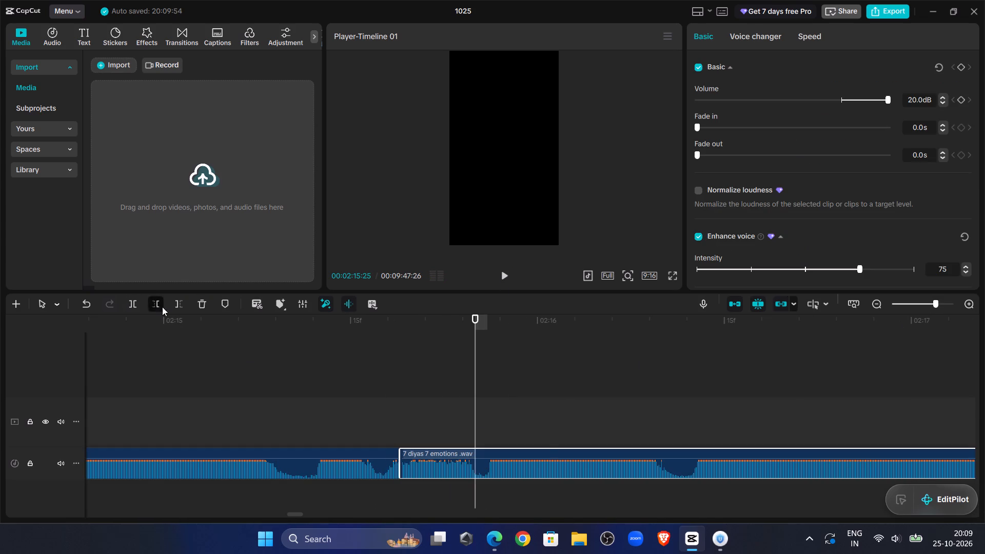
left_click_drag(501, 453, 424, 460)
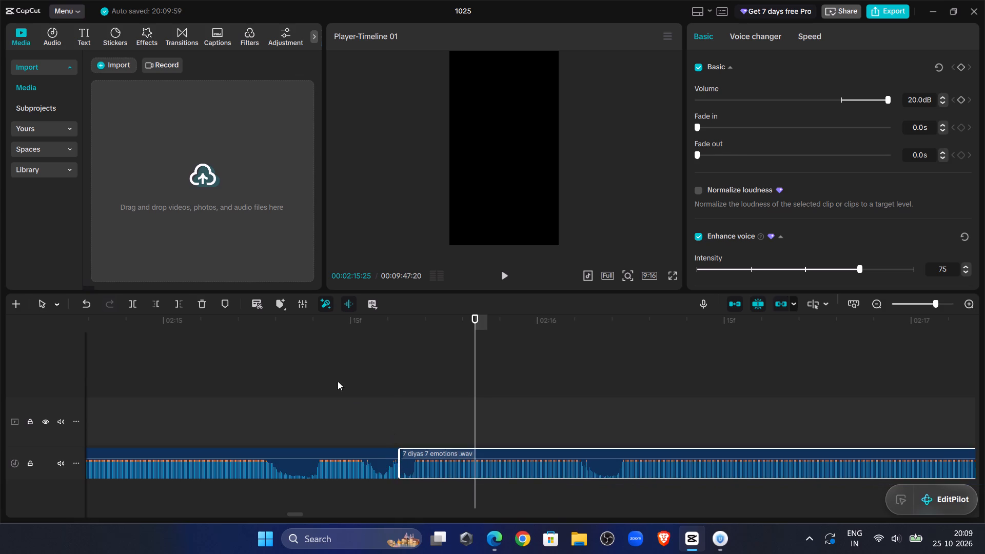
Play back the join at 00:02:15:19 and split the audio clip at 00:02:17:26, in the pause after the phrase.
left_click(334, 380)
left_click(504, 275)
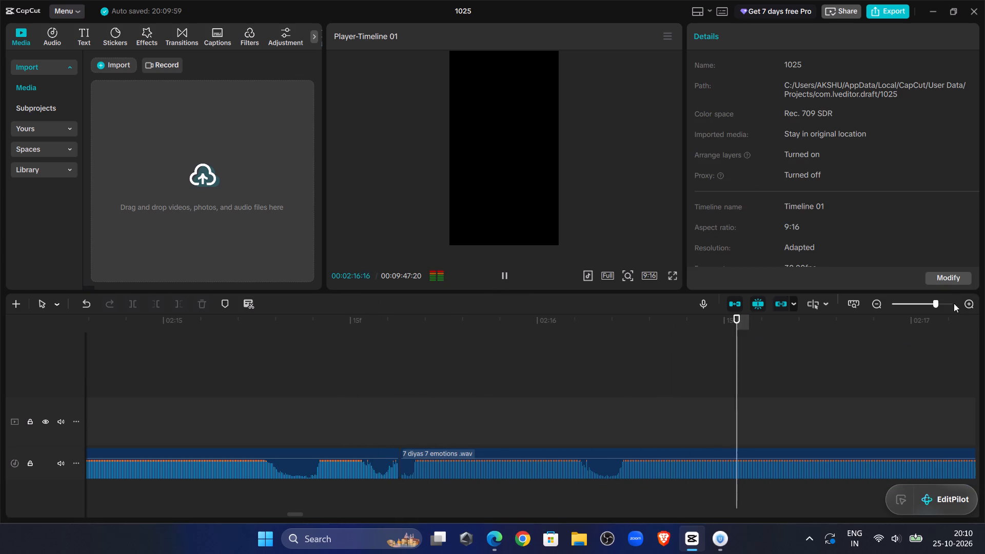
left_click(923, 304)
left_click(228, 419)
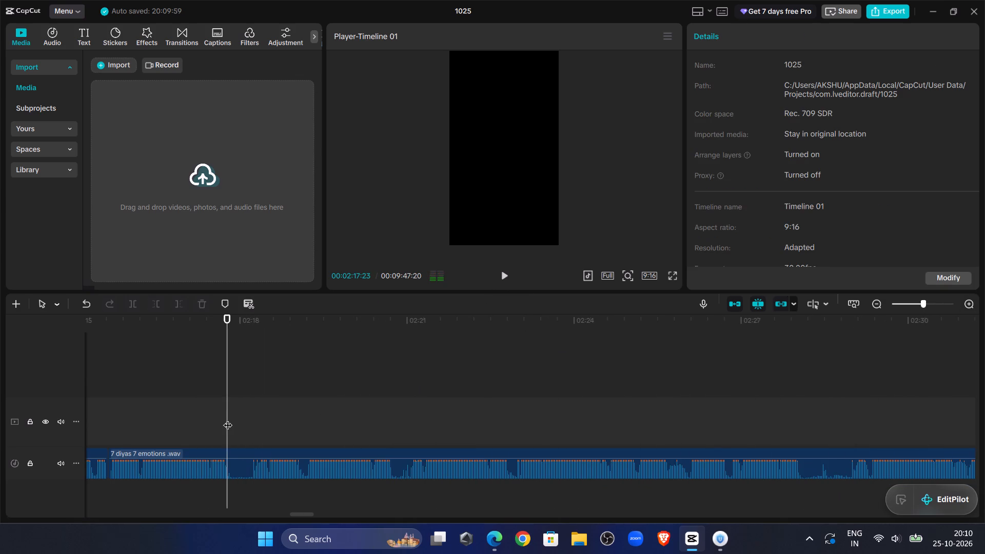
left_click_drag(228, 419, 233, 423)
left_click(238, 463)
left_click(133, 308)
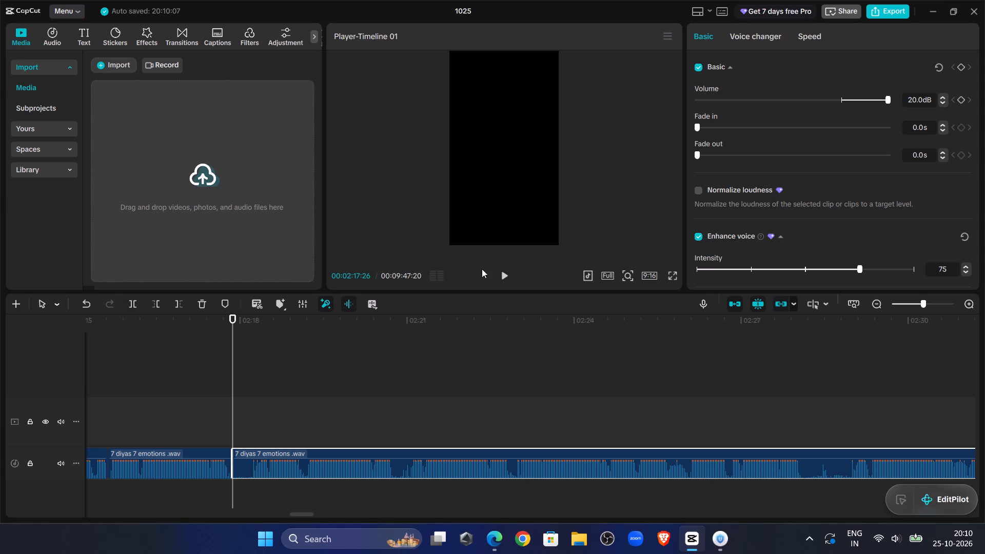
Listen to the narration on both sides of 00:02:17:26 and remove the remaining clip's beginning up to 00:02:21:08.
left_click(501, 278)
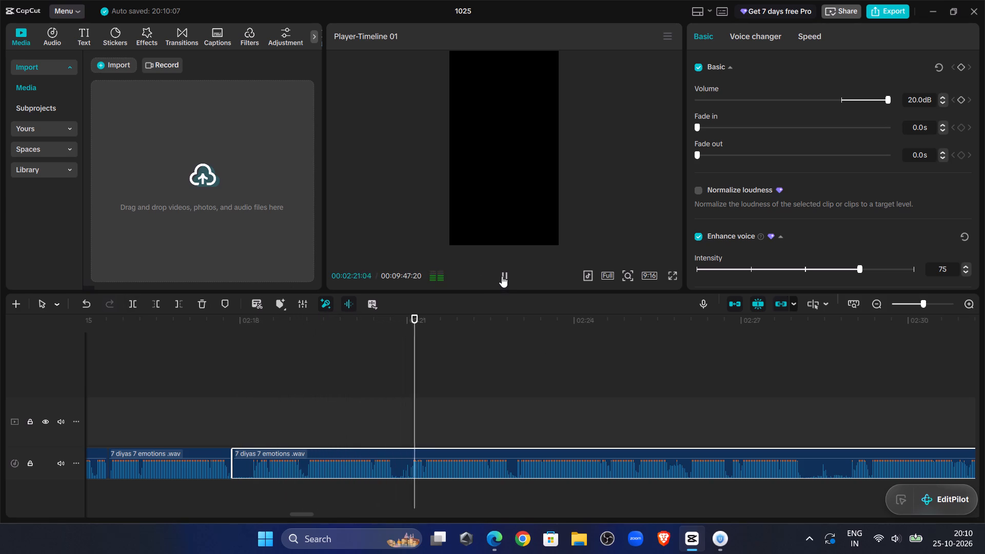
left_click(133, 397)
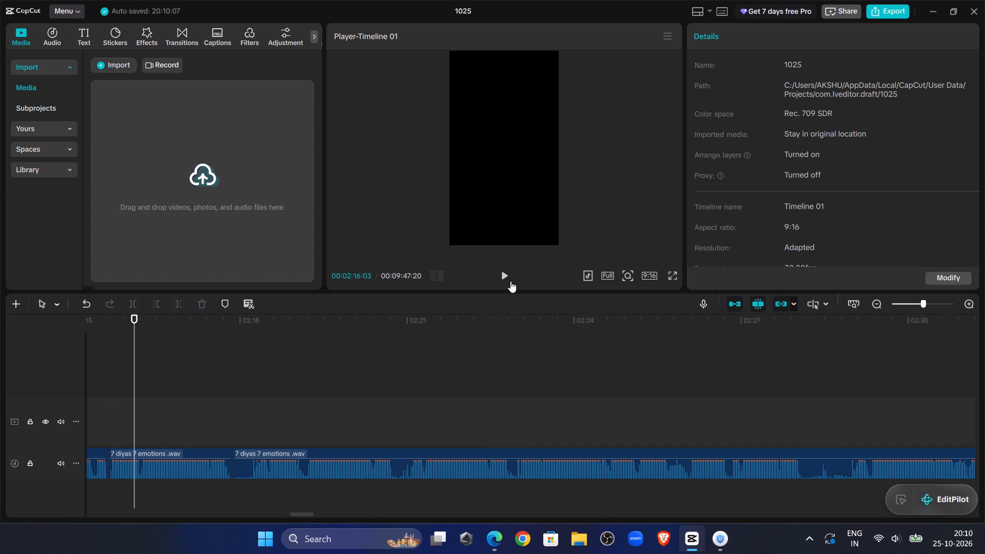
left_click(510, 281)
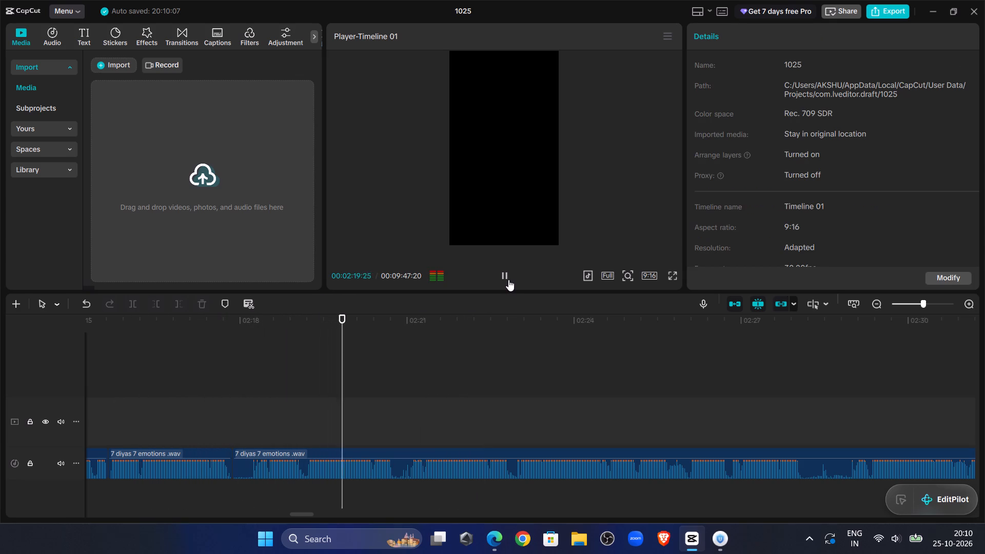
double_click(392, 356)
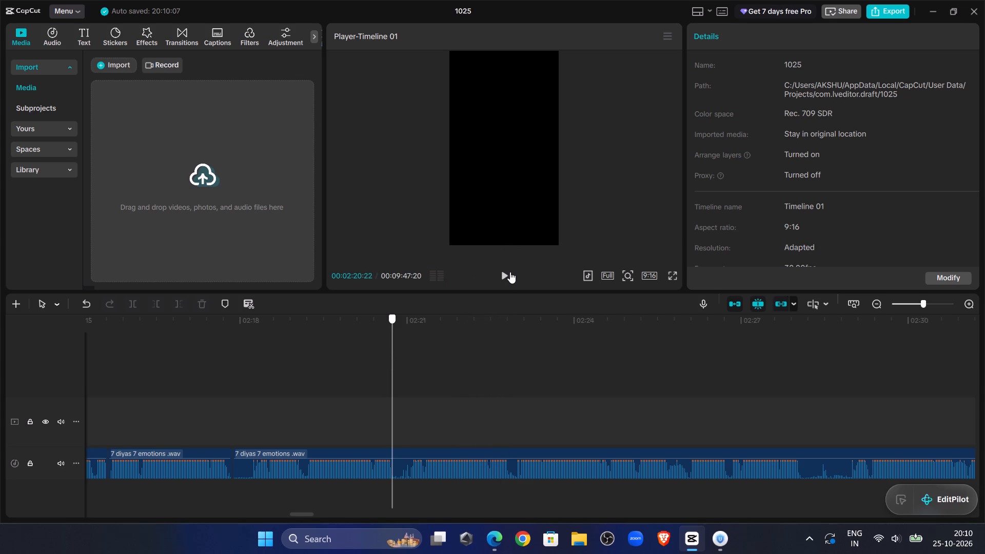
double_click(509, 273)
double_click(501, 267)
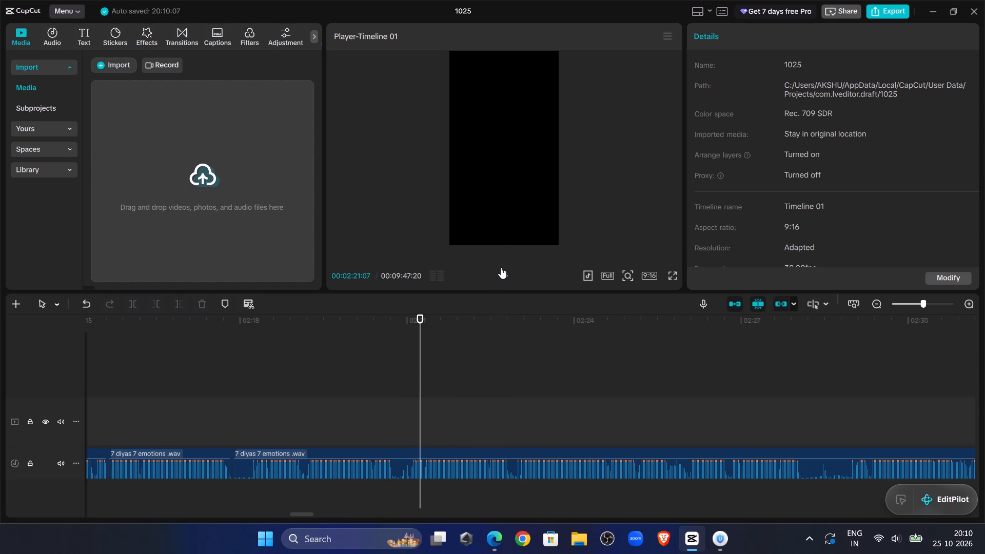
left_click(423, 389)
left_click(431, 462)
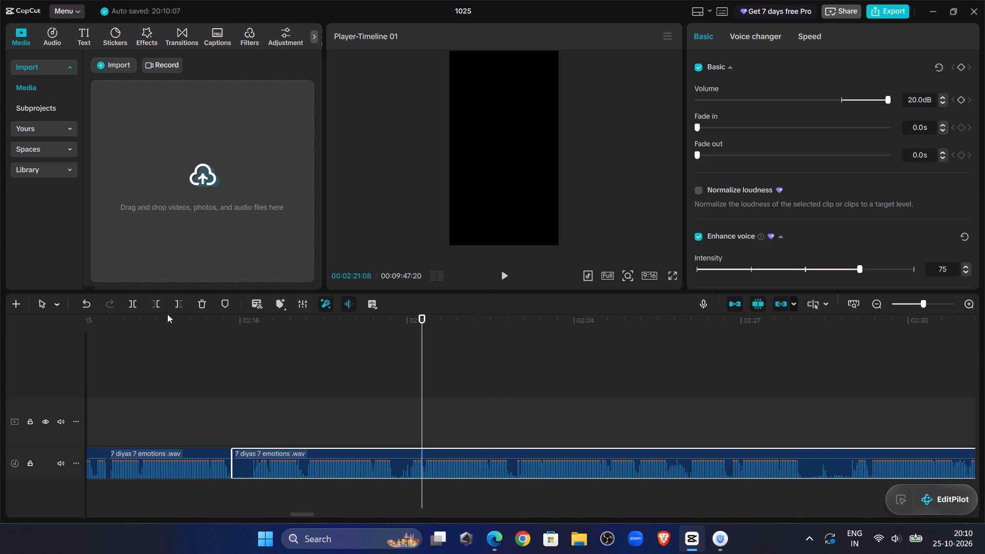
left_click(162, 302)
Move the trimmed clip starting at 00:02:21:08 back against the one ending at 00:02:17:26, closing the gap.
left_click_drag(461, 456, 271, 465)
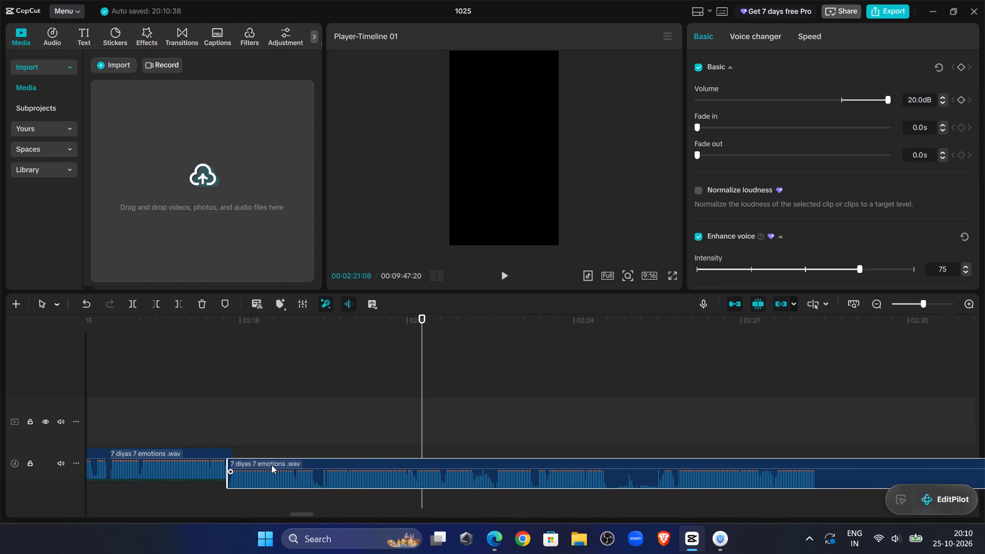
left_click_drag(271, 465, 275, 464)
Play back the join at 00:02:17:26 and the narration after it, and split the audio clip at 00:02:22:09, after the phrase.
left_click(179, 403)
left_click(505, 274)
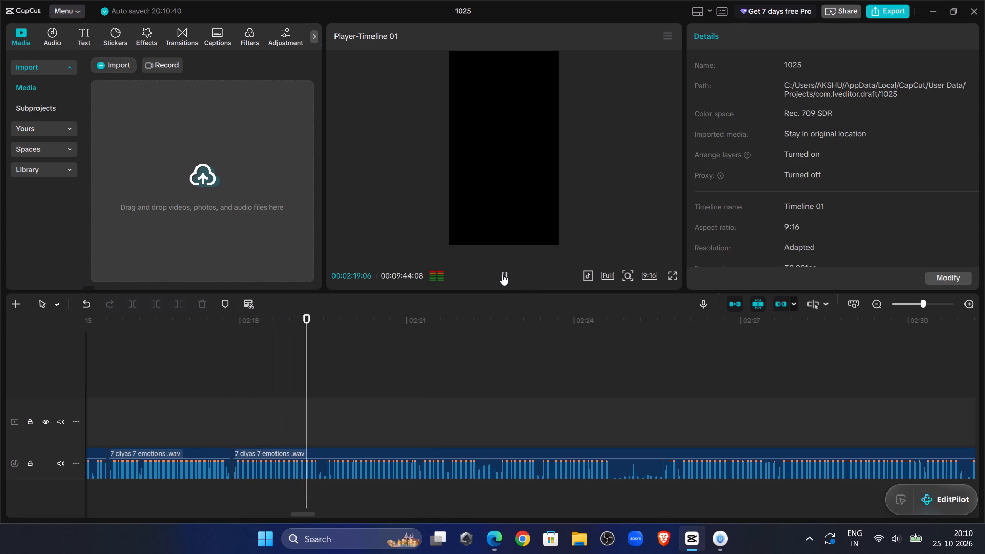
left_click(502, 274)
left_click(932, 306)
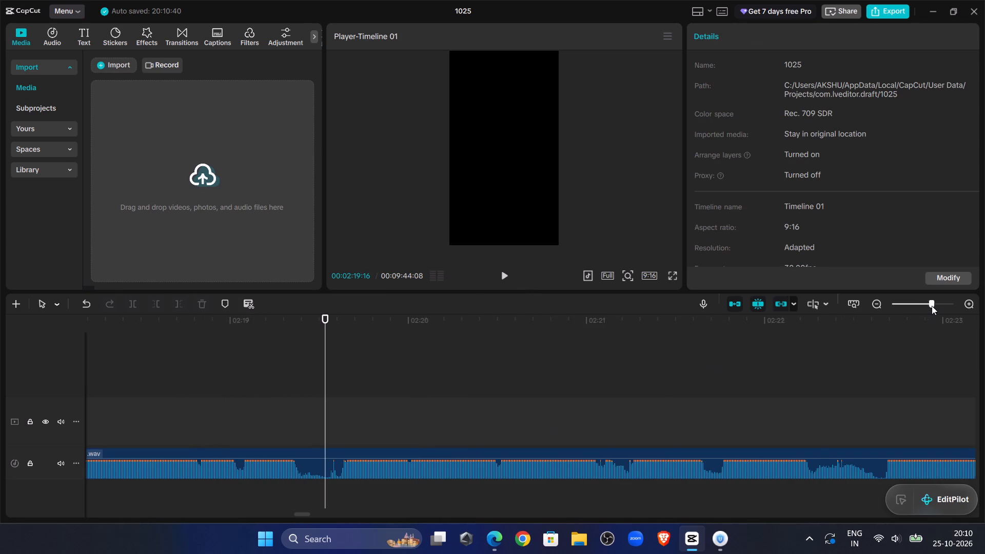
double_click(499, 274)
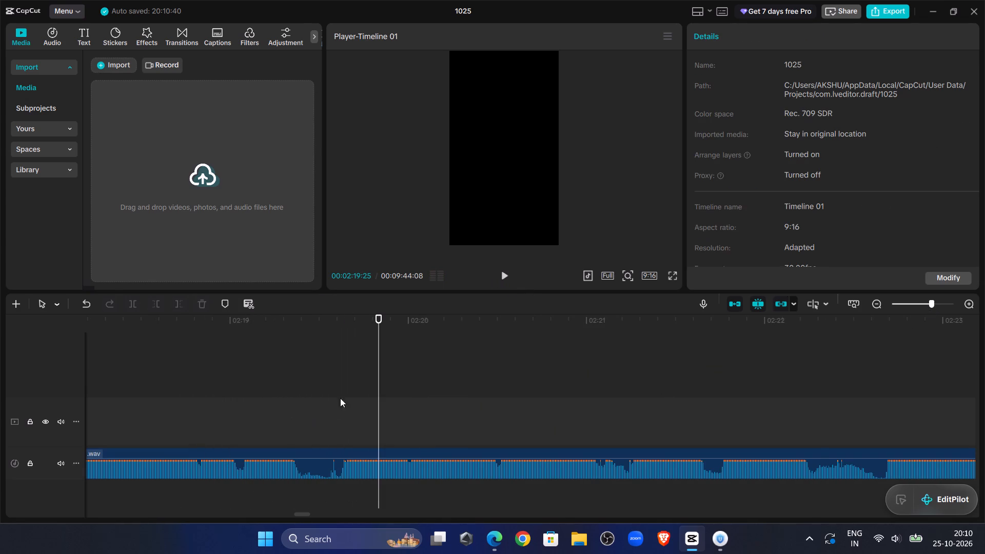
left_click(506, 275)
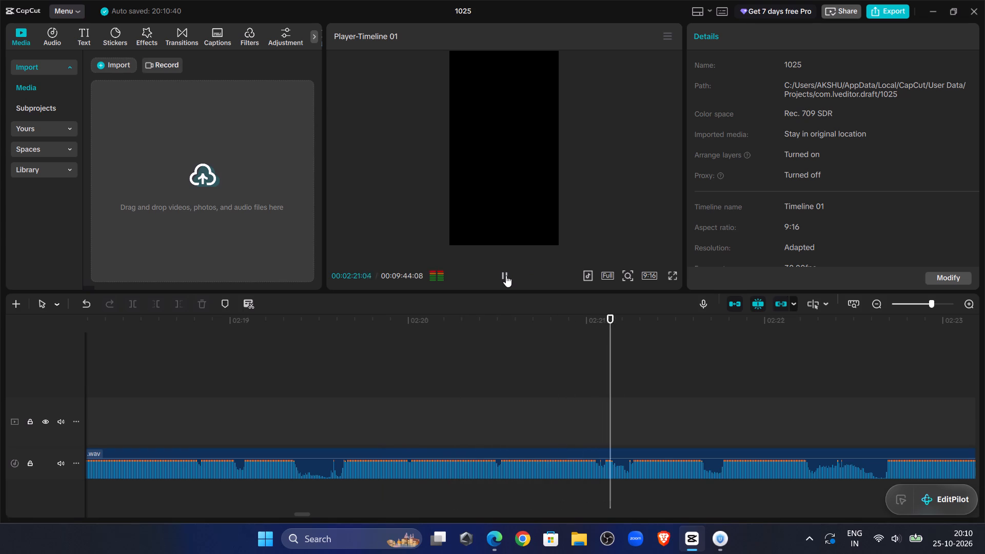
left_click(506, 275)
left_click(798, 396)
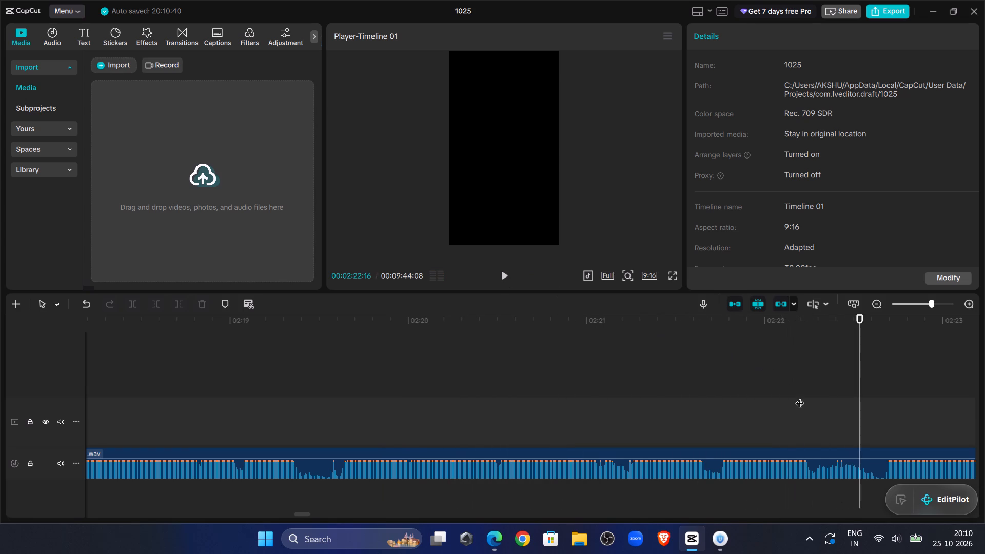
left_click_drag(800, 397, 818, 410)
left_click(813, 467)
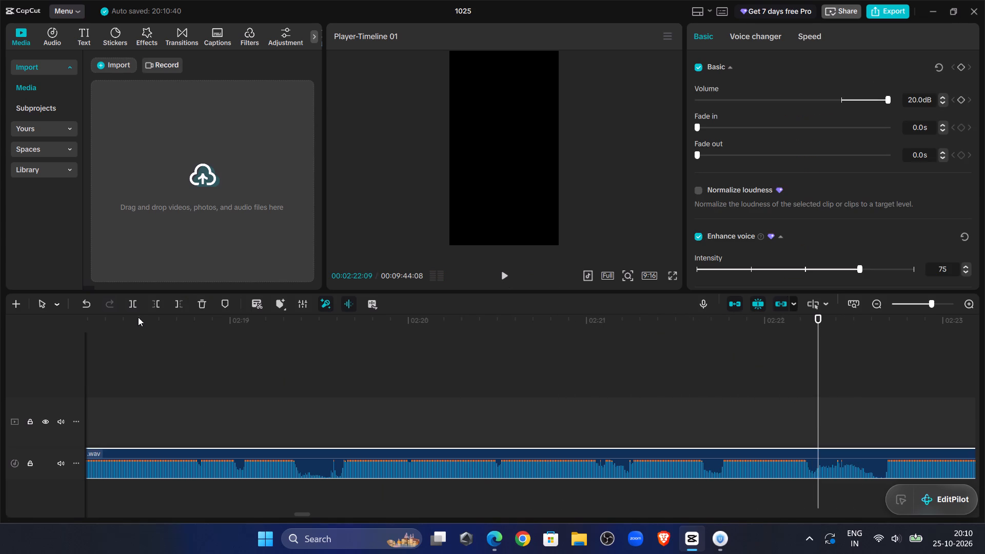
left_click(134, 307)
Remove the remaining clip's beginning up to 00:02:22:18 and move it back to 00:02:22:09, closing the gap.
double_click(506, 279)
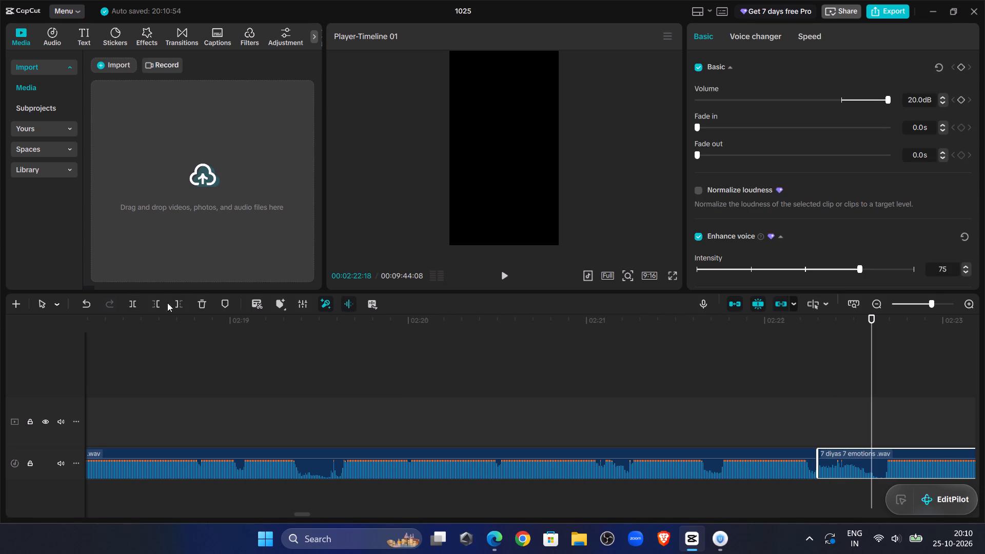
left_click(155, 300)
left_click_drag(902, 450, 850, 456)
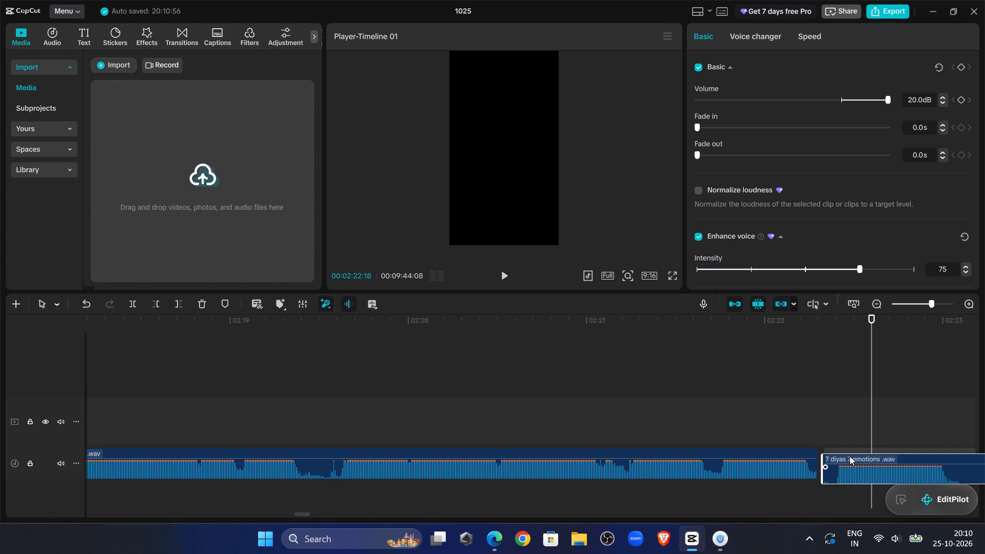
left_click_drag(850, 456, 849, 456)
Play back the join at 00:02:22:09 and split the audio clip at 00:02:24:12, in the pause after the phrase.
left_click(753, 376)
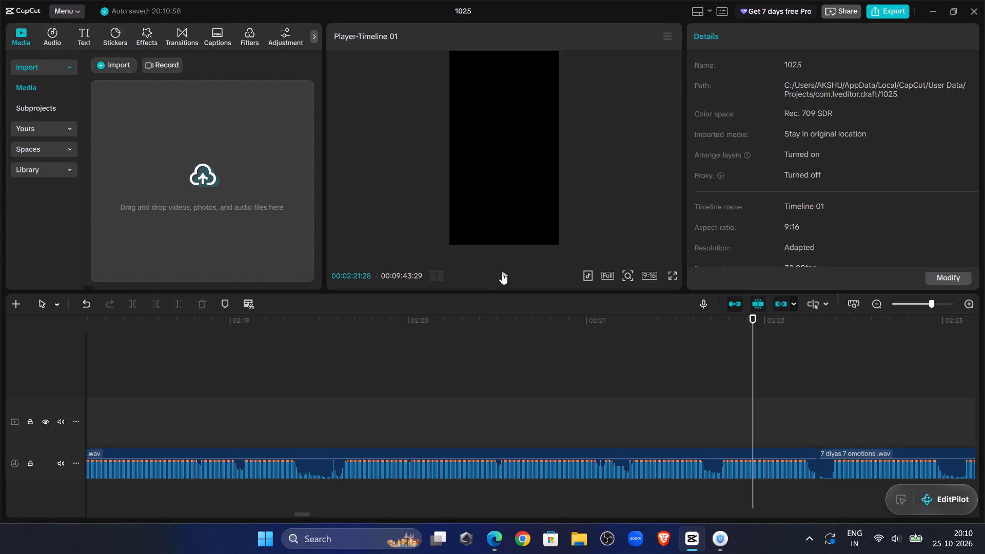
left_click(502, 273)
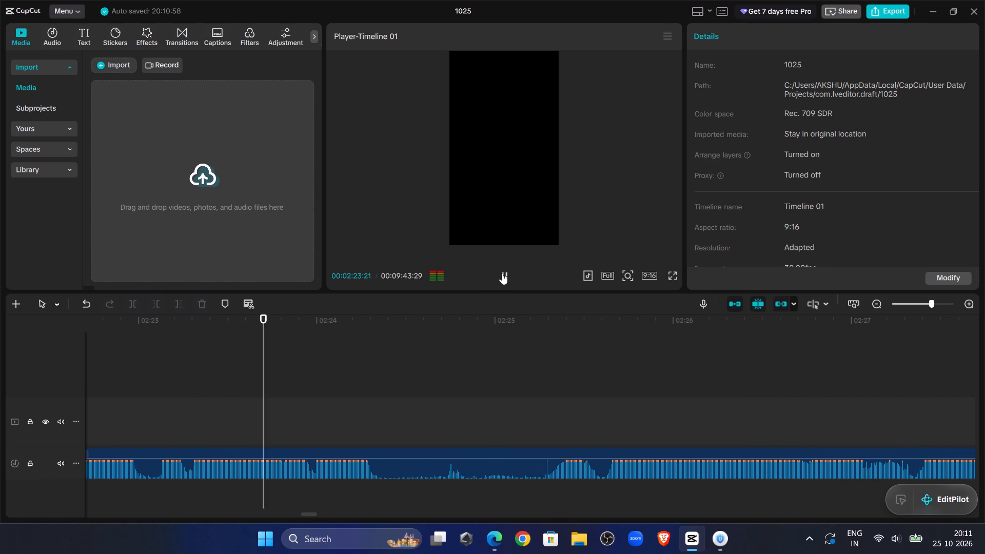
left_click(502, 273)
left_click(388, 420)
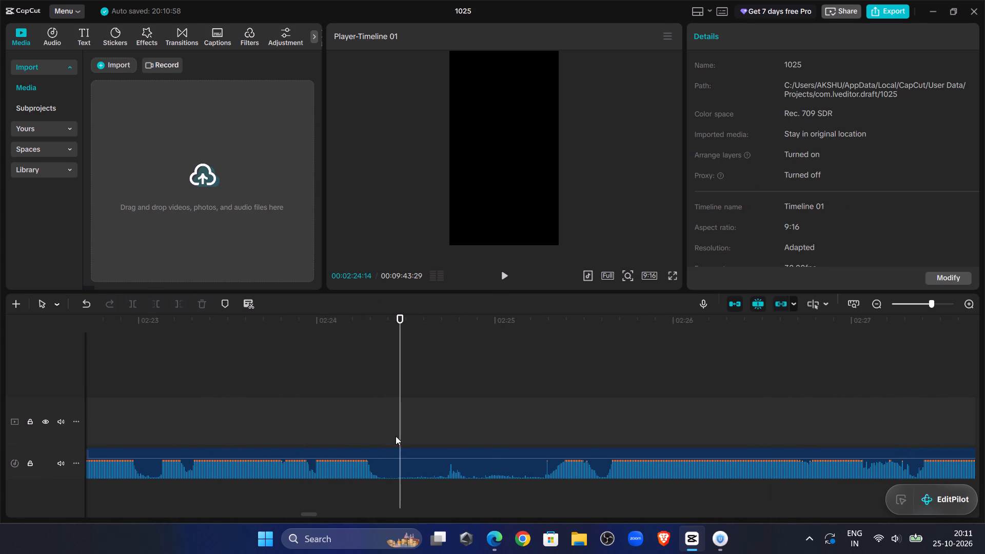
left_click(397, 460)
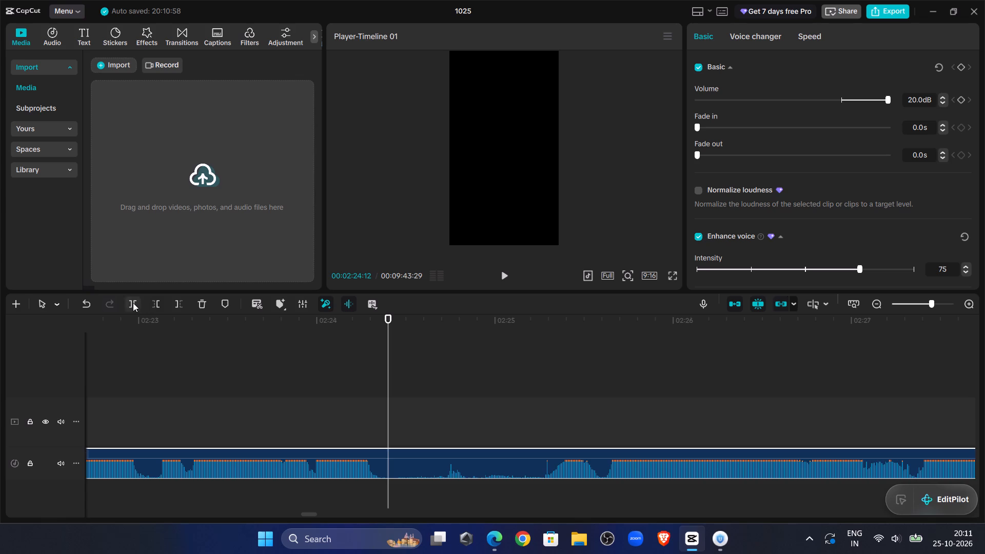
left_click(133, 303)
Listen to the narration after 00:02:24:12 and again from 00:02:17:08 up to that split, checking for repeated takes.
left_click(501, 282)
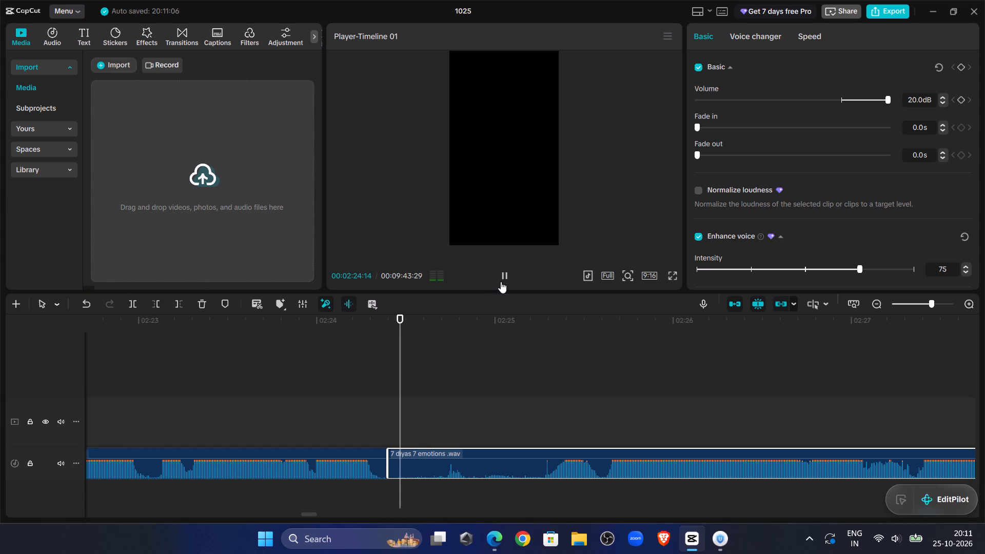
left_click(926, 300)
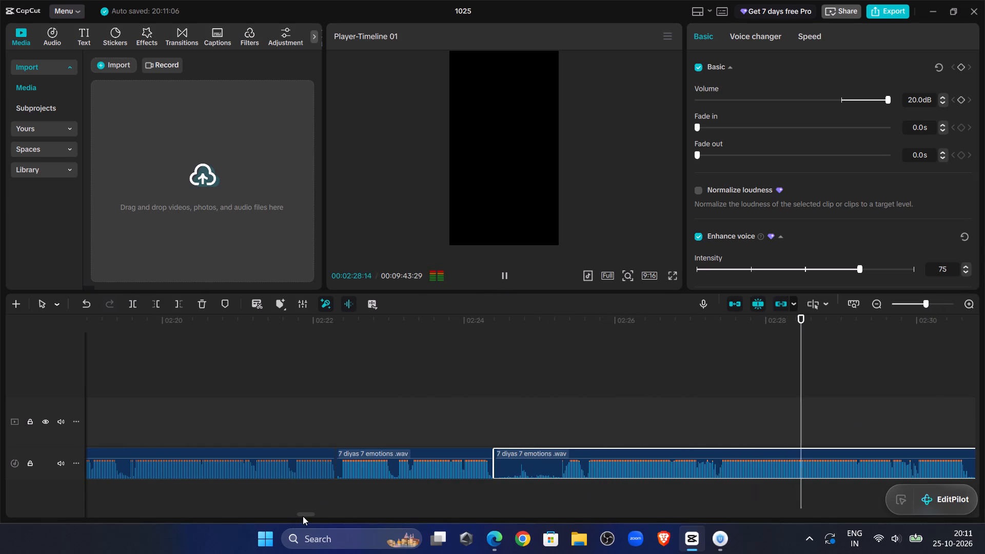
left_click_drag(303, 516, 314, 516)
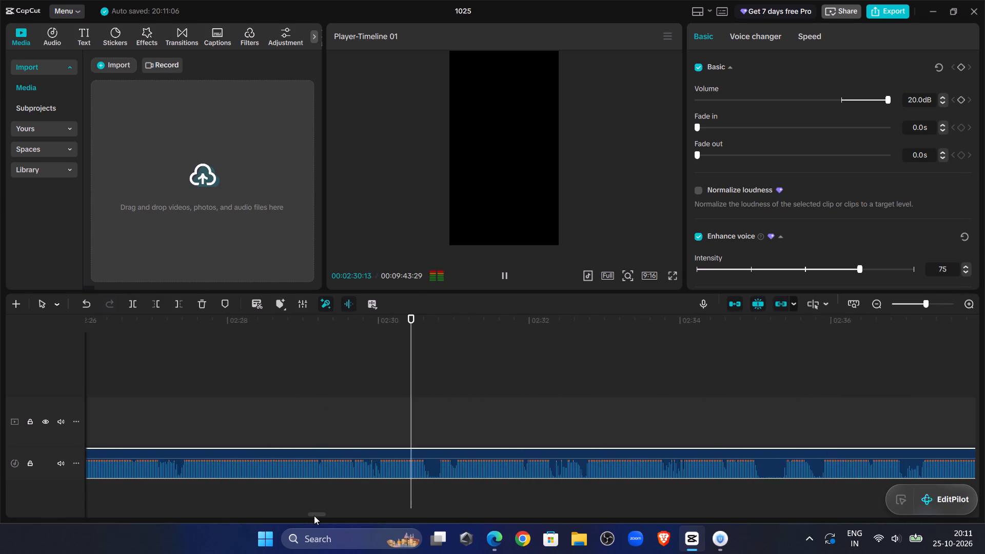
left_click_drag(314, 516, 297, 521)
left_click(290, 386)
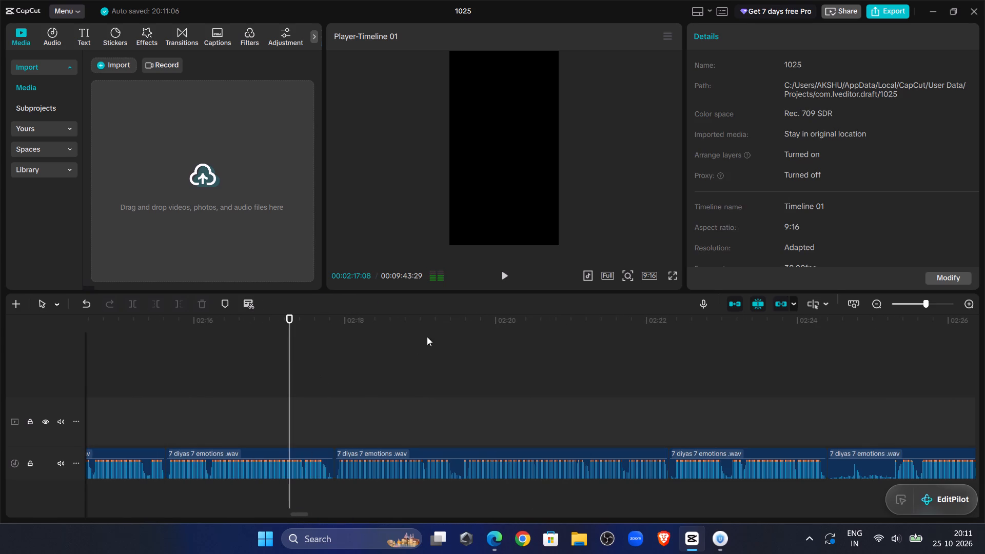
left_click(502, 279)
left_click(503, 279)
left_click(503, 279)
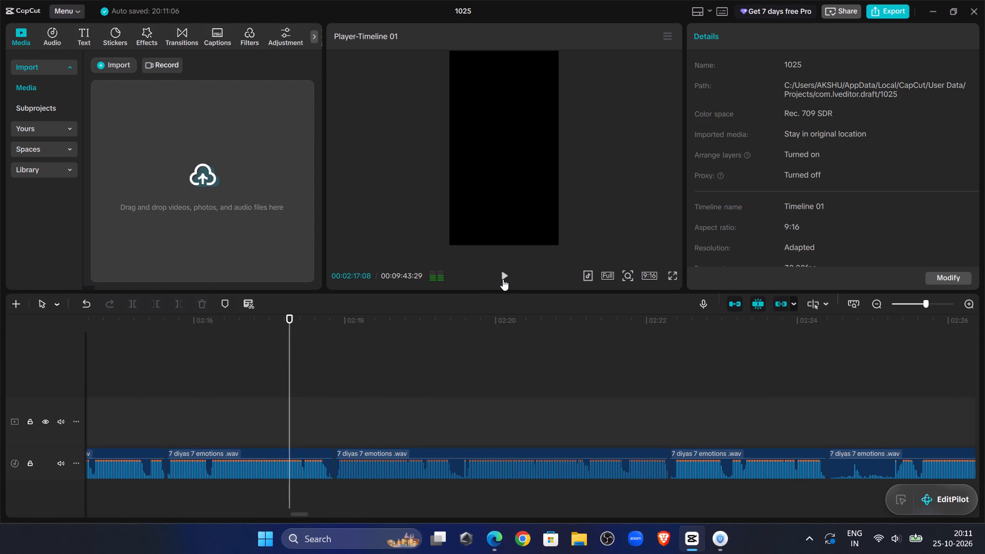
left_click(504, 276)
left_click(504, 276)
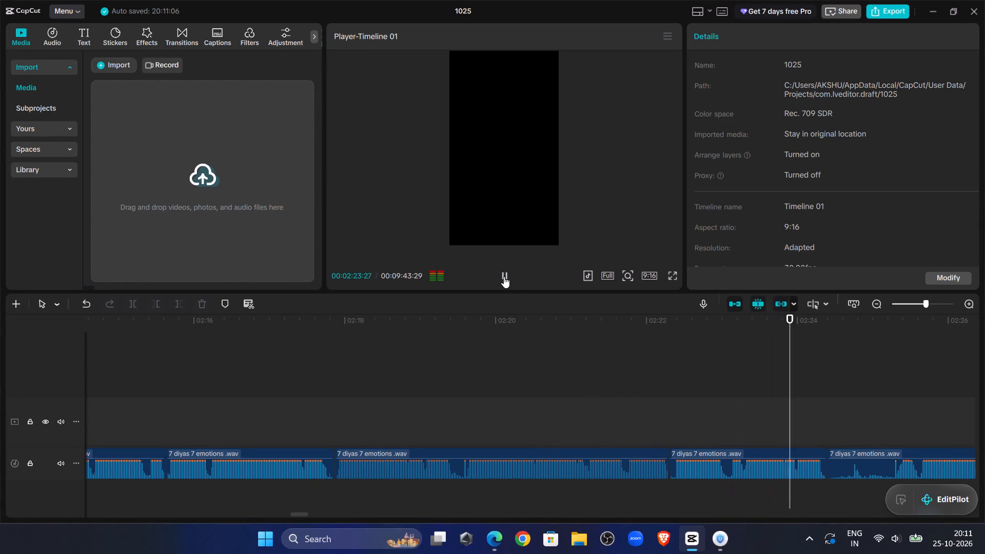
left_click(504, 276)
Replay the short clip between 00:02:22:09 and 00:02:24:12 and delete it.
left_click(679, 459)
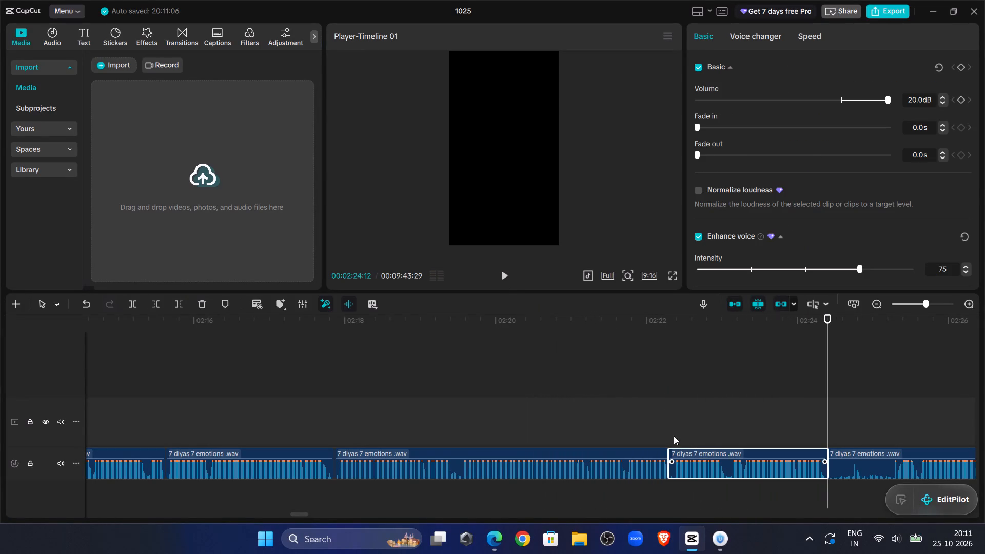
left_click(663, 407)
left_click(507, 282)
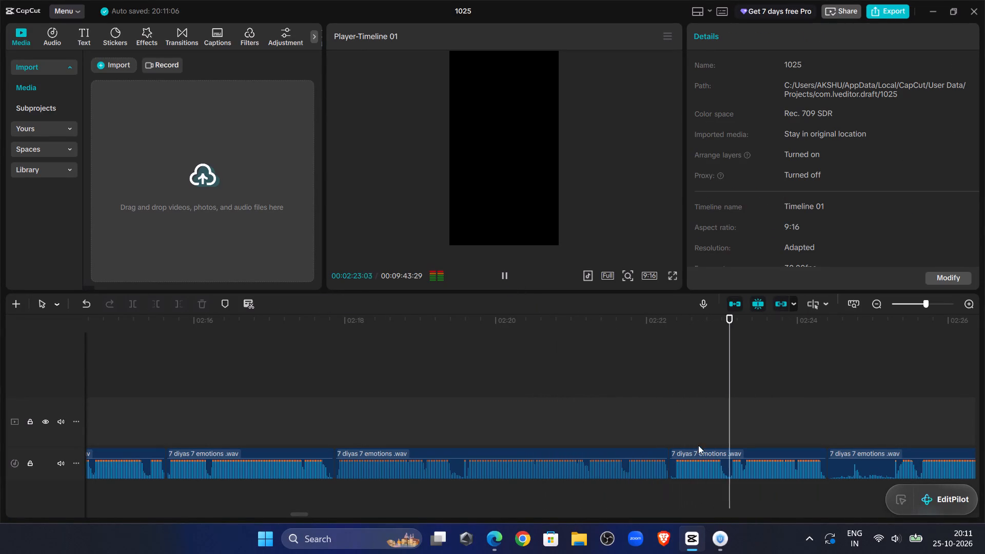
left_click(700, 447)
key("Delete")
left_click(703, 454)
key("Delete")
Listen to the narration around 00:02:30 and remove the remaining clip's beginning up to 00:02:30:00.
left_click(815, 407)
left_click_drag(815, 407, 984, 413)
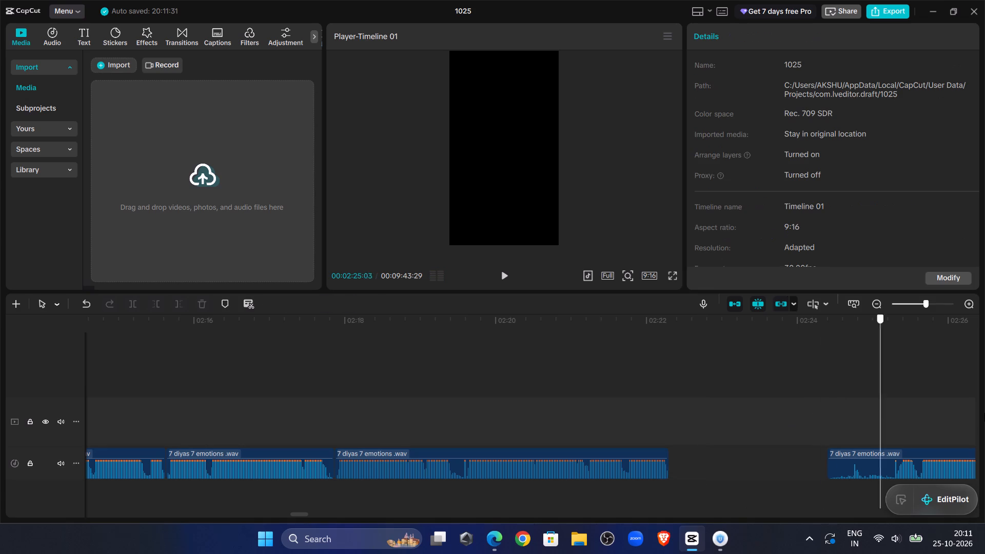
left_click_drag(984, 413, 700, 386)
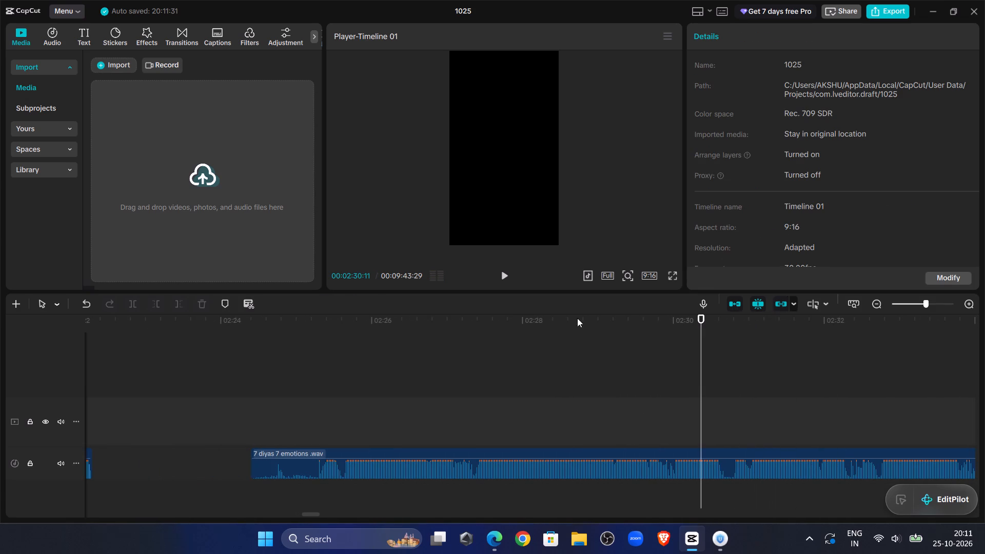
left_click(510, 275)
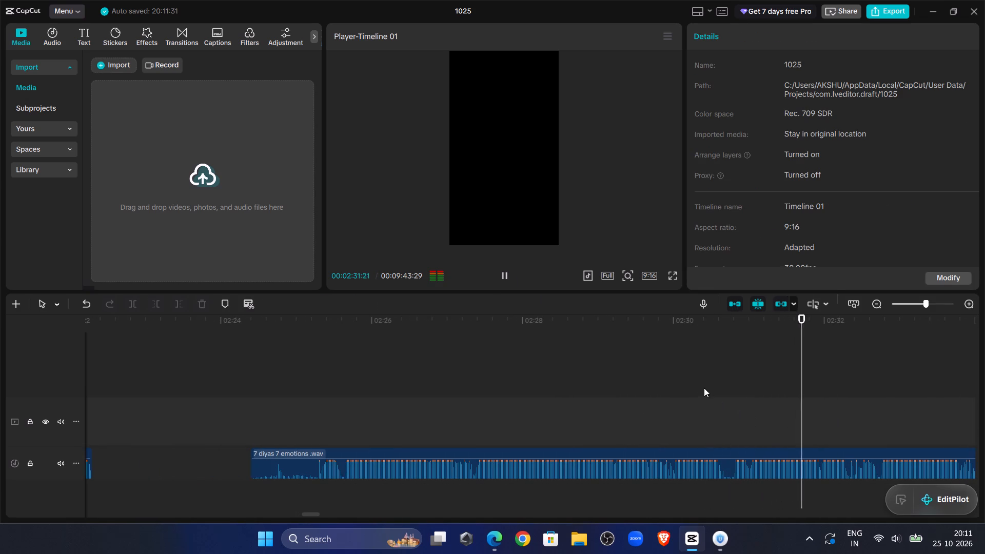
left_click(704, 388)
left_click(507, 273)
left_click(628, 413)
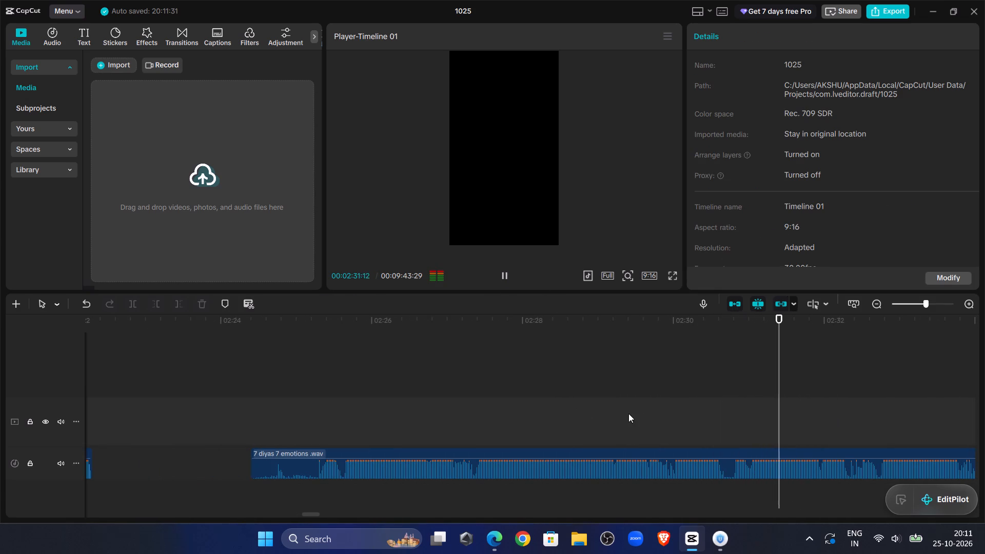
left_click(503, 276)
left_click(669, 395)
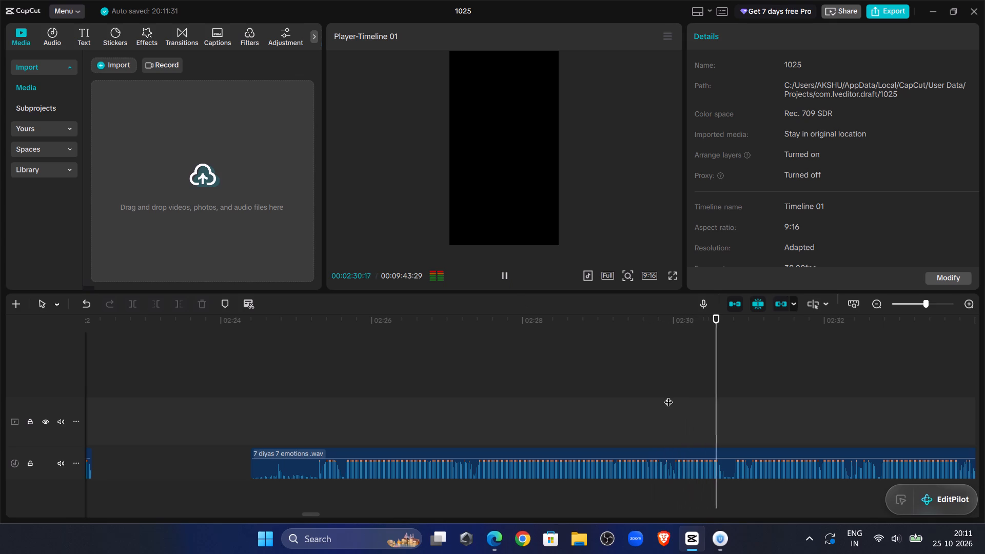
left_click_drag(668, 395, 675, 405)
left_click(668, 472)
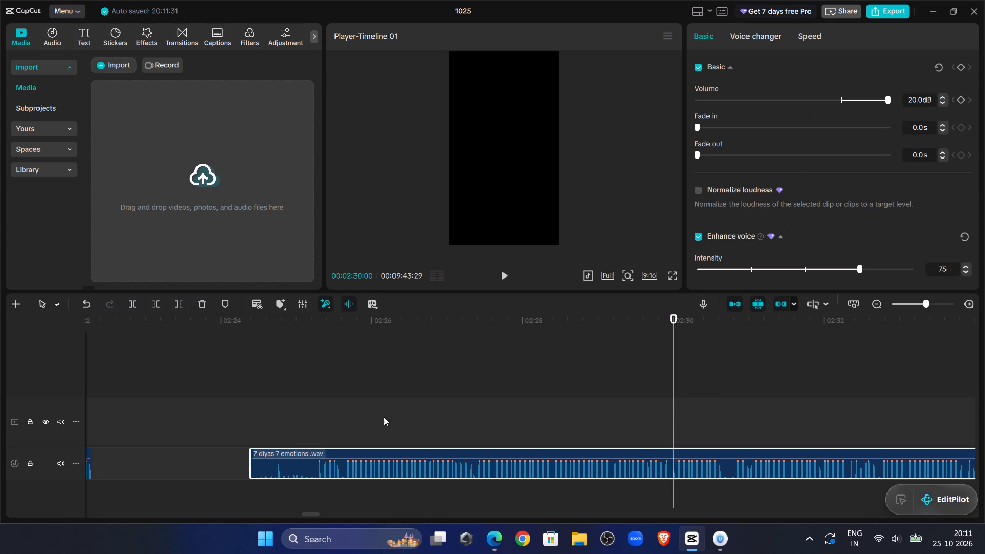
left_click(156, 310)
Move the trimmed clip starting at 00:02:30:00 back against the one ending at 00:02:22:09, closing the gap.
left_click_drag(801, 451, 0, 526)
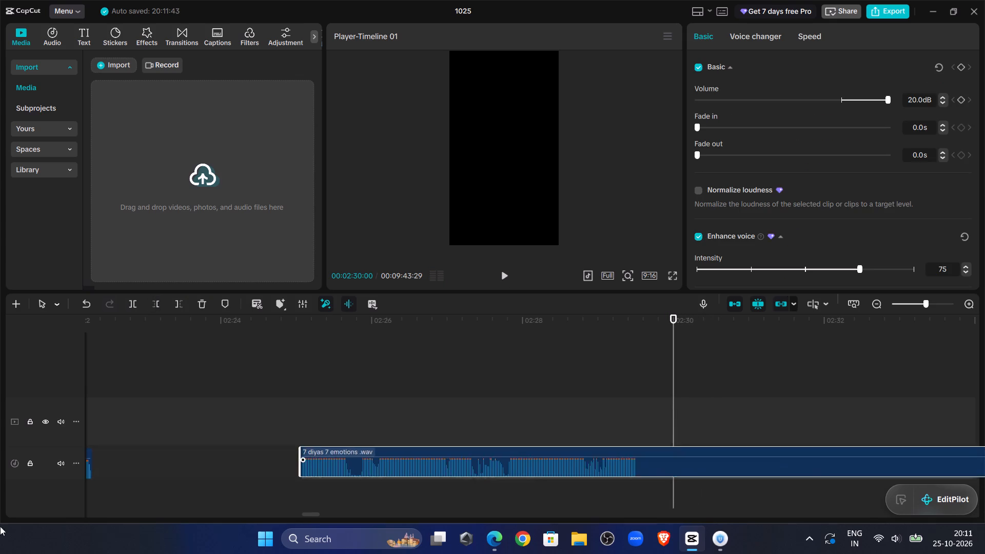
left_click_drag(0, 526, 820, 454)
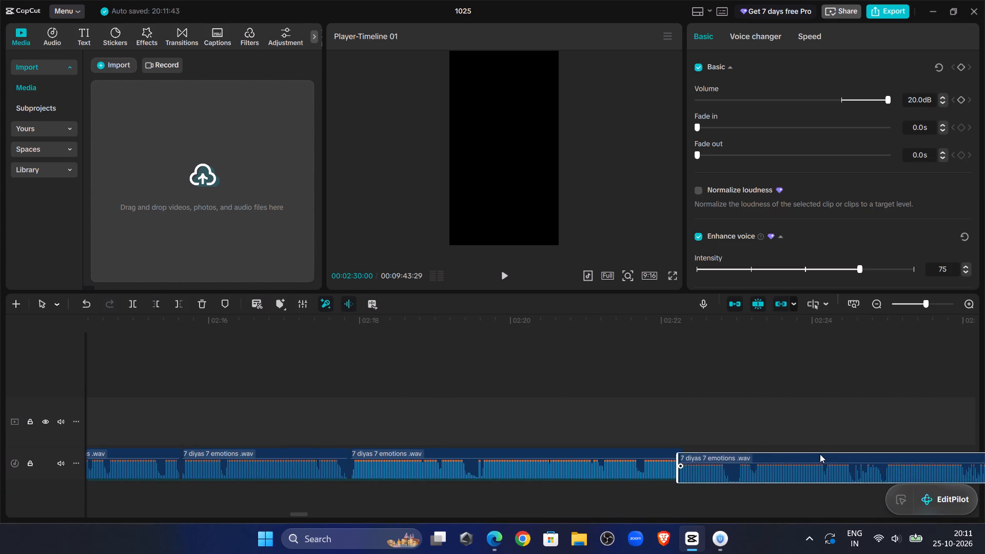
left_click_drag(820, 454, 813, 455)
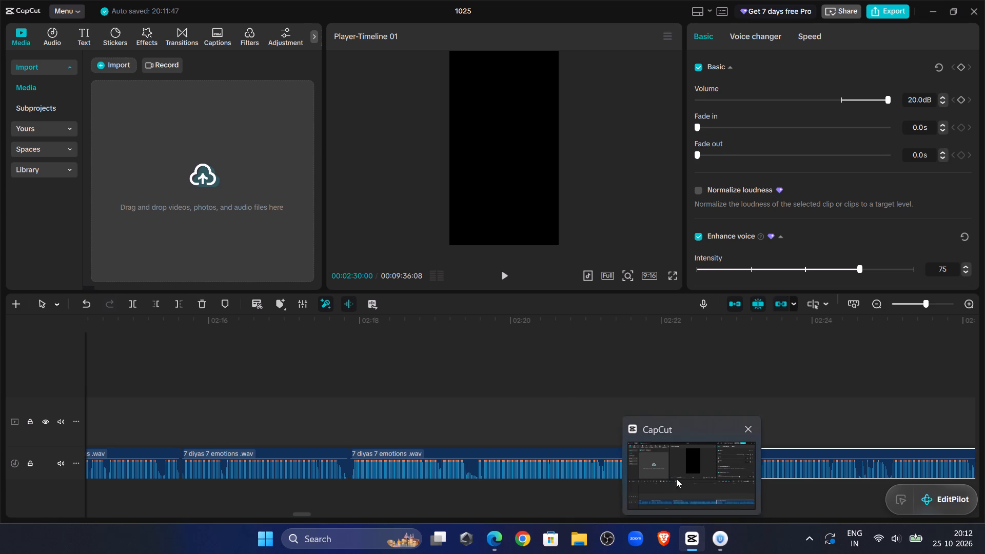
Play back the join at 00:02:22:09 and split the audio clip at 00:02:24:20, after the phrase.
left_click(575, 395)
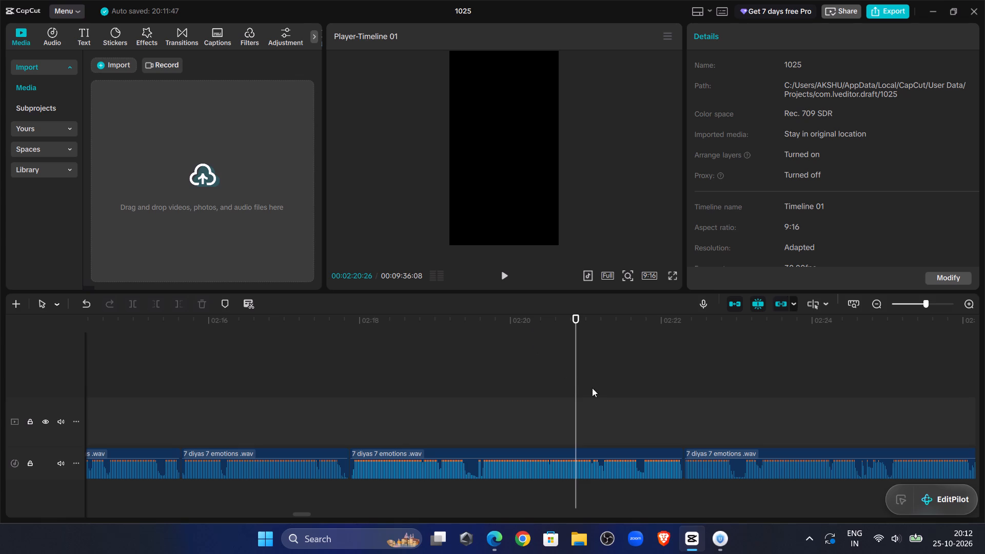
left_click(509, 270)
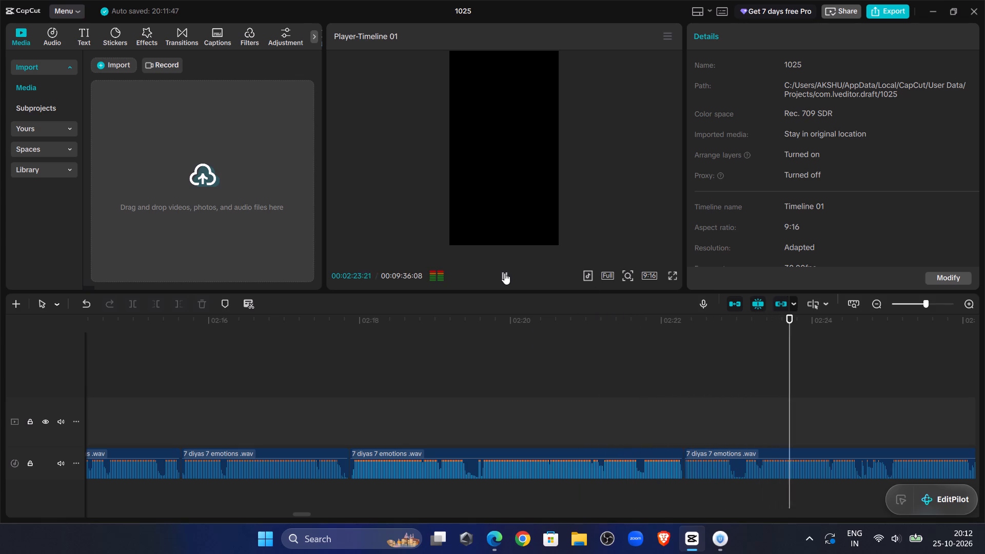
left_click(504, 273)
left_click(816, 457)
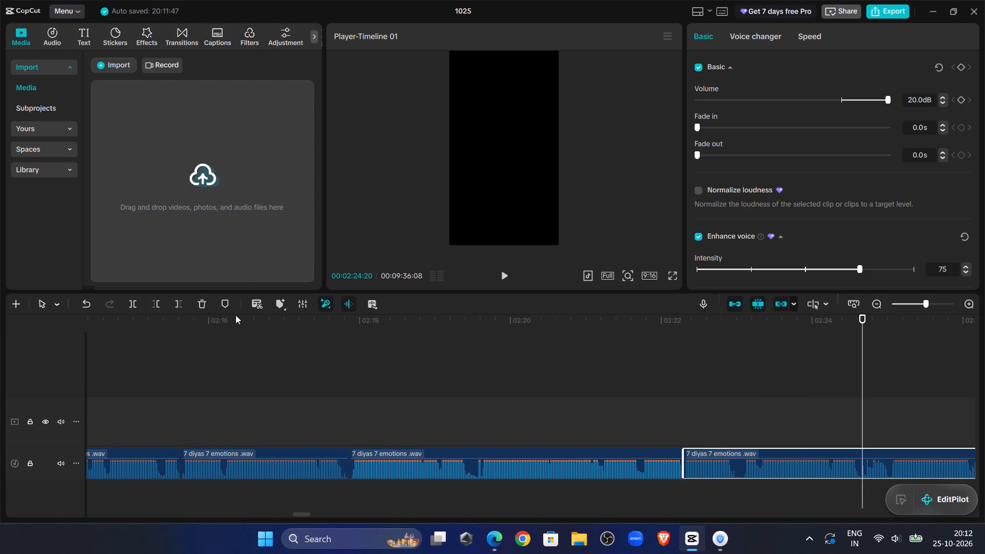
left_click(134, 299)
Remove the remaining clip's beginning up to 00:02:25:00 and move it back to 00:02:24:20, closing the gap.
left_click(497, 271)
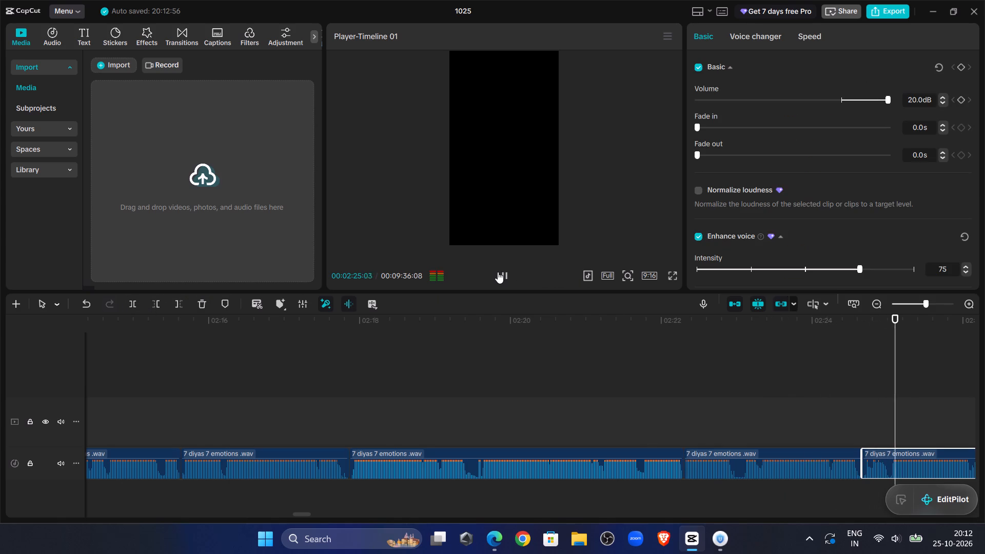
left_click_drag(498, 272, 502, 273)
left_click(869, 415)
left_click_drag(870, 415, 889, 434)
left_click(895, 468)
left_click(160, 305)
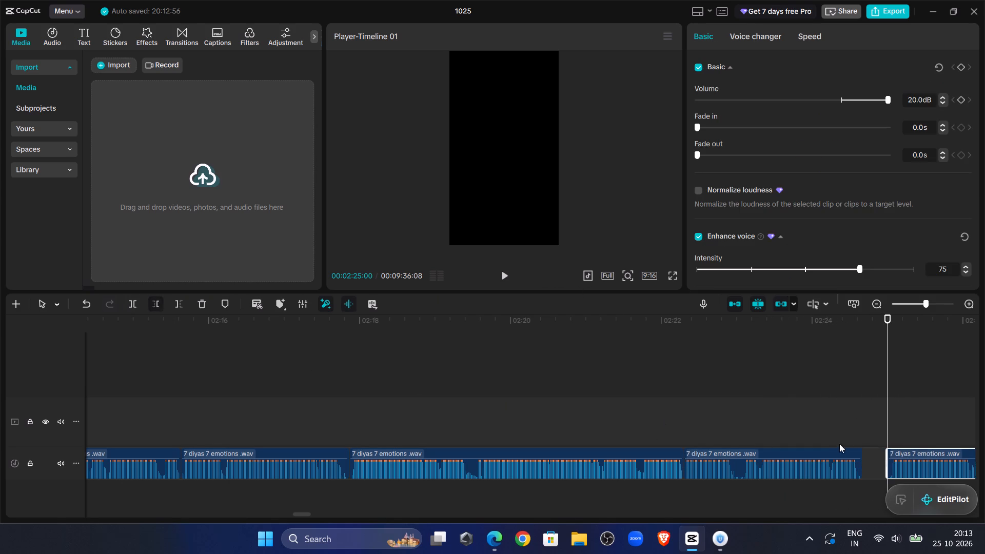
left_click_drag(927, 449, 902, 452)
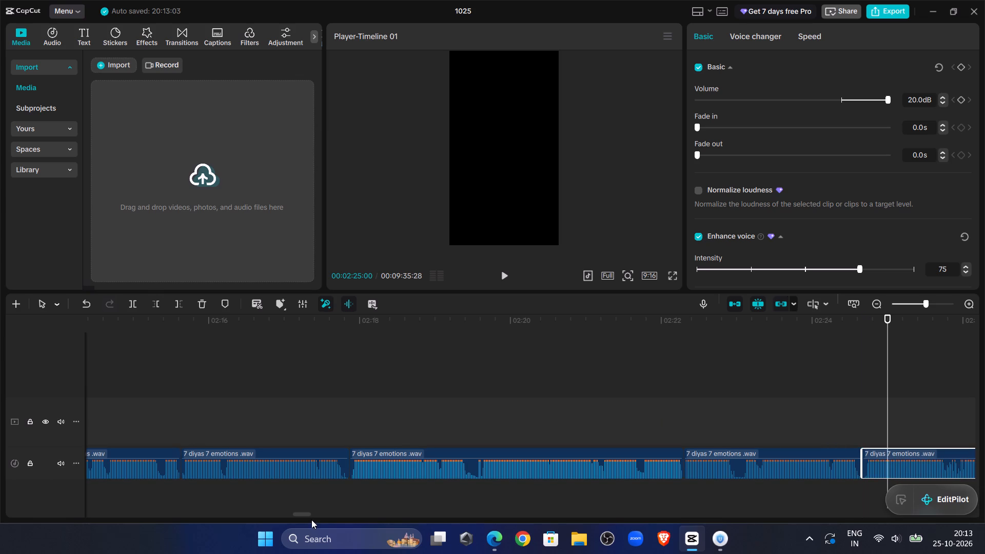
Play back the join at 00:02:24:20 and the narration following it up to the pause, and return to the join.
left_click_drag(307, 513, 320, 515)
left_click(229, 383)
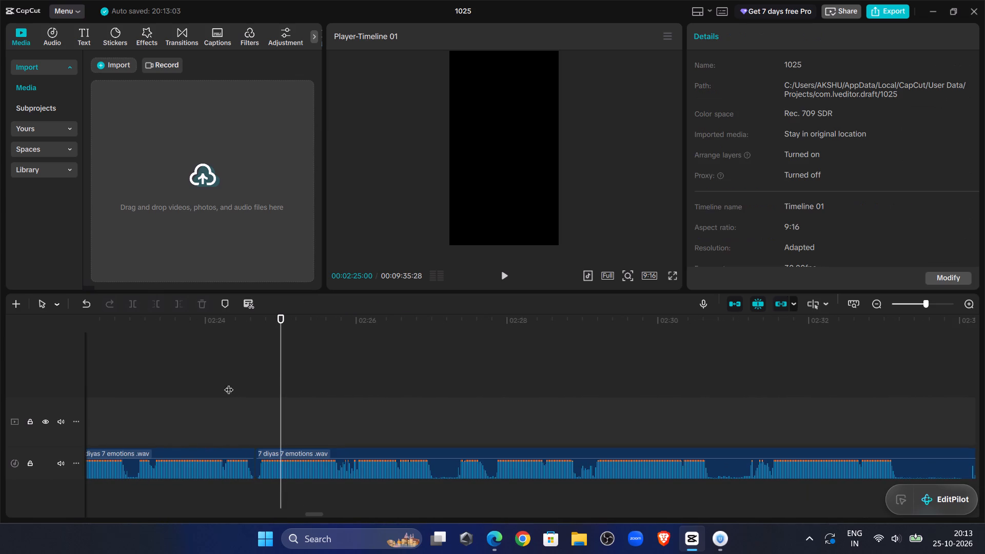
left_click(502, 274)
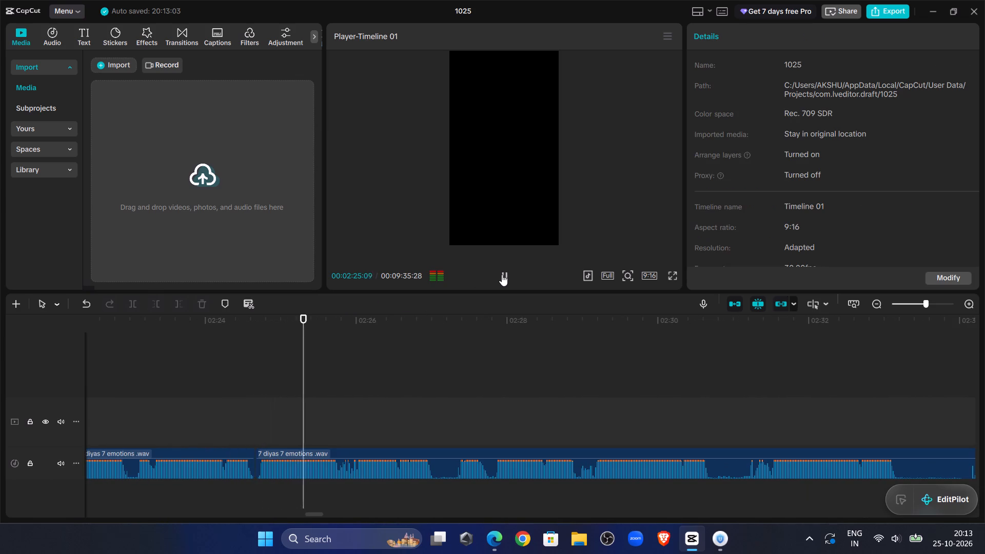
left_click(503, 275)
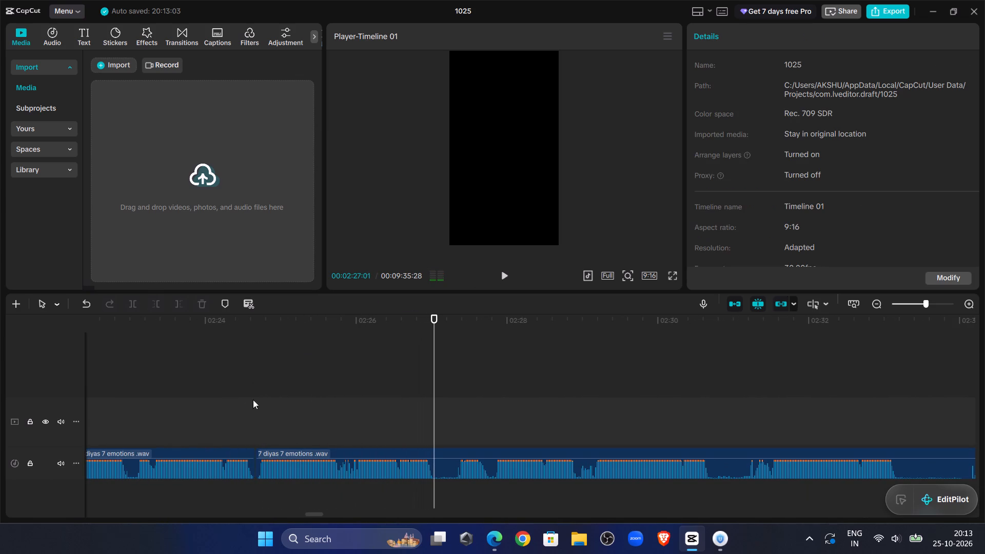
left_click(264, 394)
left_click_drag(263, 395, 257, 398)
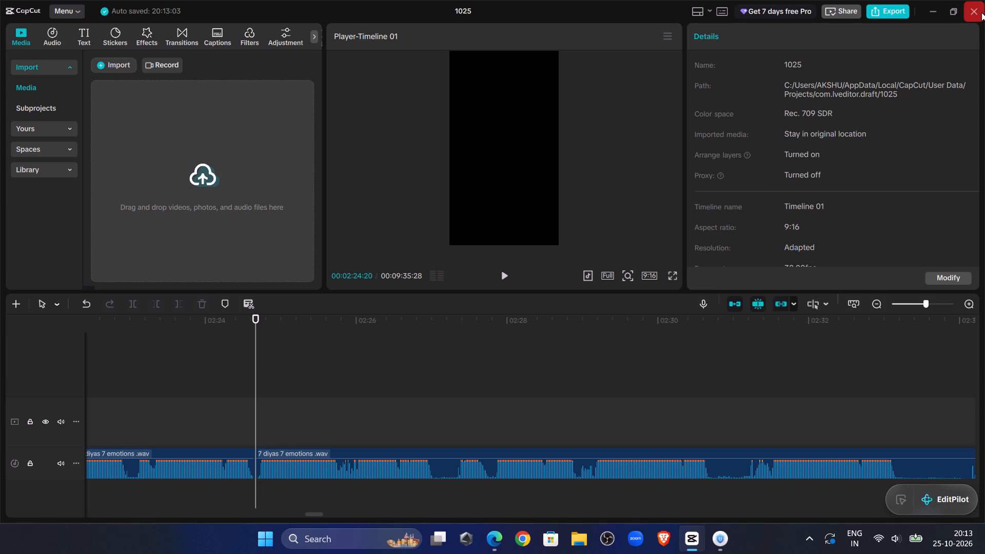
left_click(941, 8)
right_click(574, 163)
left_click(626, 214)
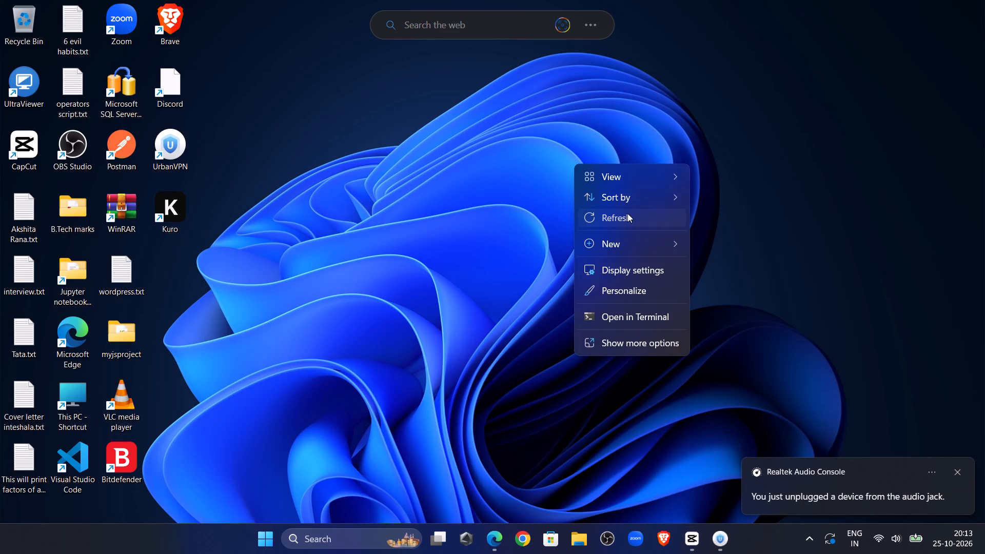